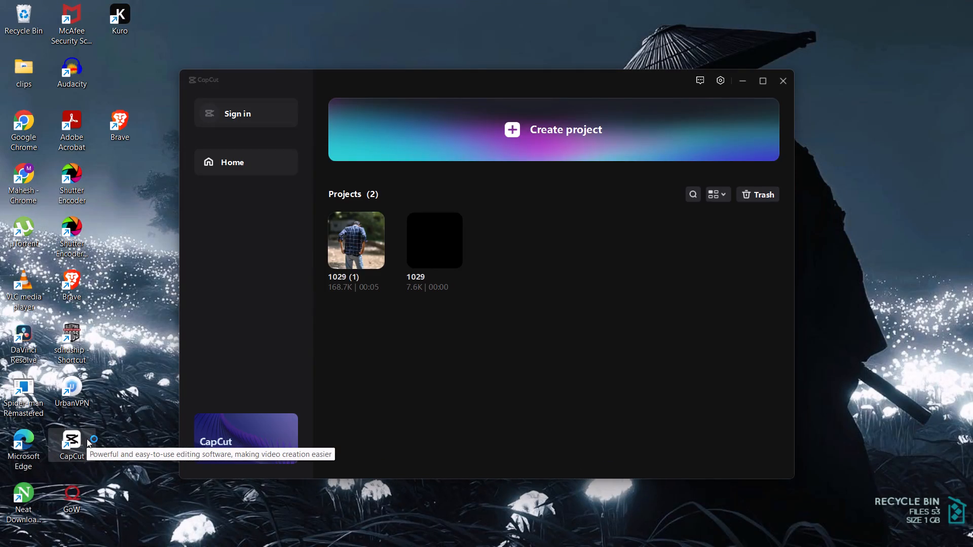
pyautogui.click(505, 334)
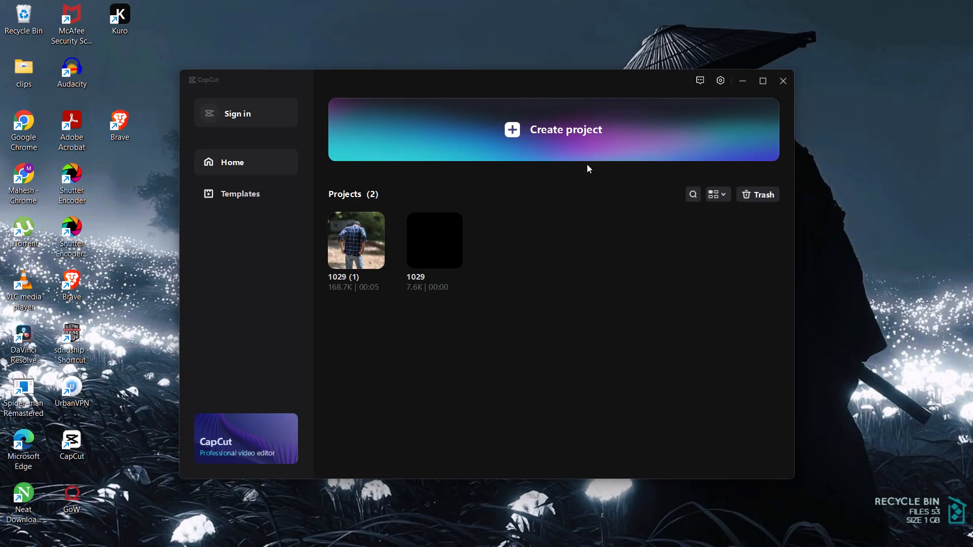
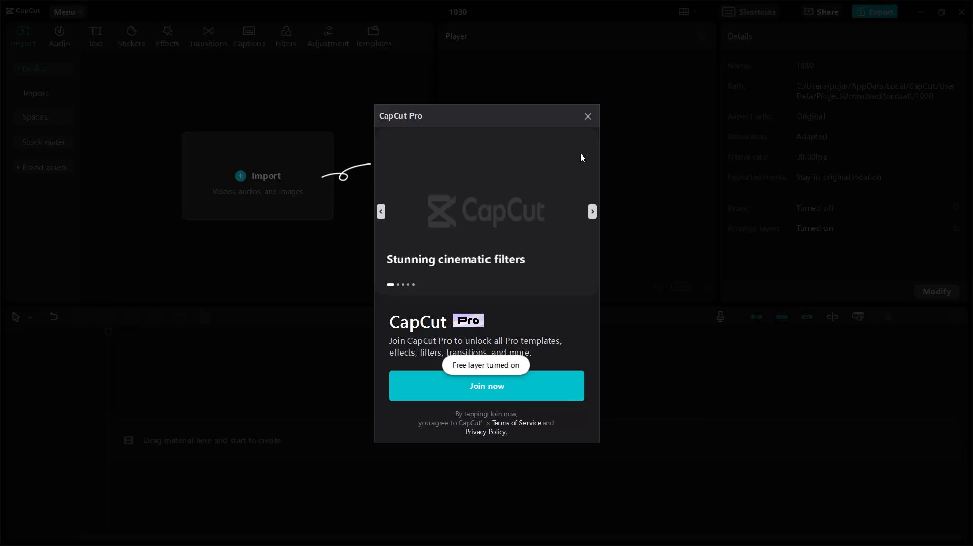
# Dismiss the CapCut Pro offer, the import walkthrough and its help tip to reach the empty project.
pyautogui.click(592, 114)
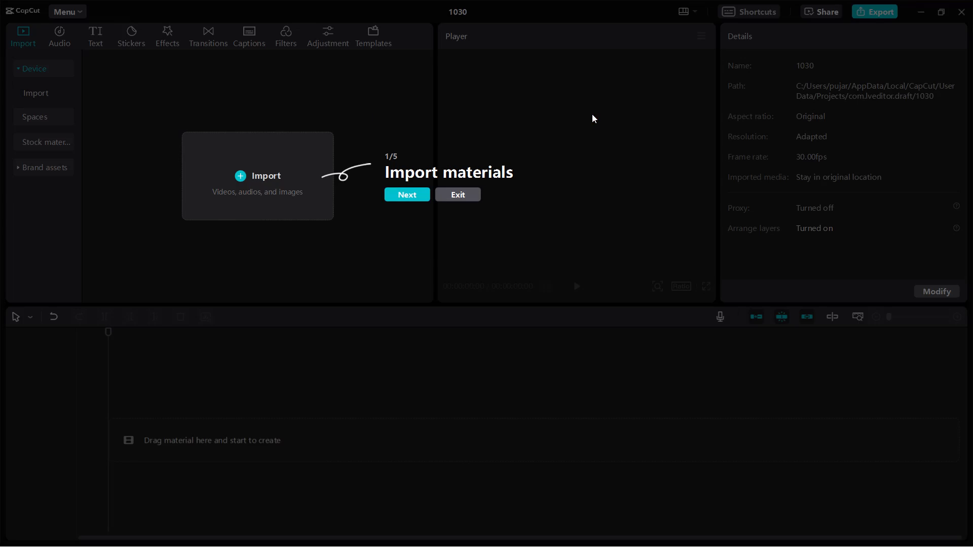
pyautogui.click(450, 191)
pyautogui.doubleClick(287, 184)
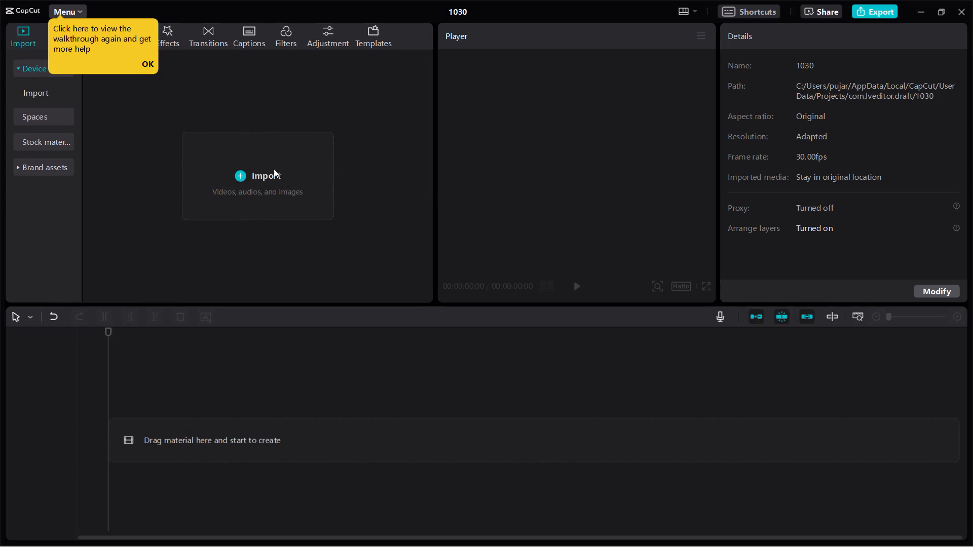
pyautogui.click(137, 60)
pyautogui.click(481, 15)
pyautogui.moveTo(138, 99); pyautogui.dragTo(146, 119)
# Import the two "From Klickpin.com" video clips from the Downloads folder into the project's media.
pyautogui.click(239, 150)
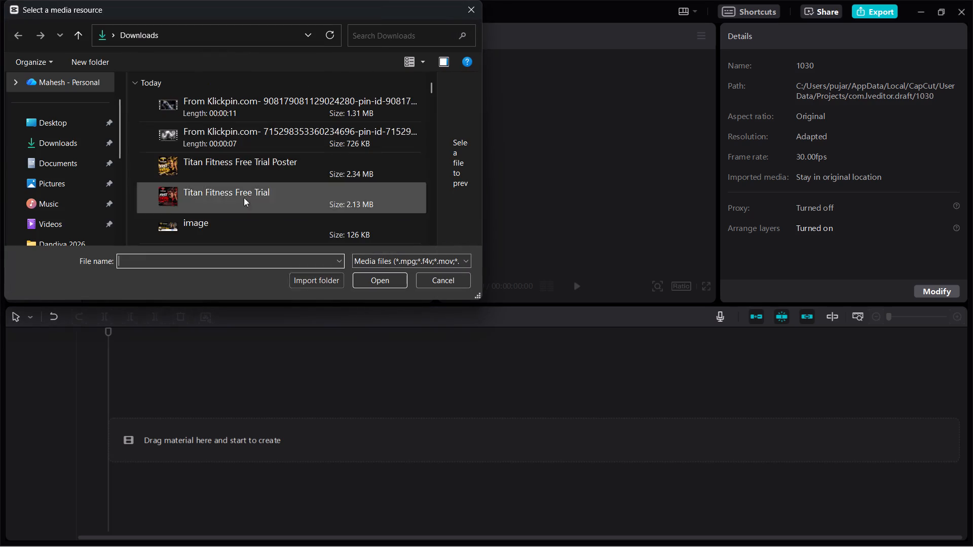
pyautogui.click(217, 110)
pyautogui.click(205, 131)
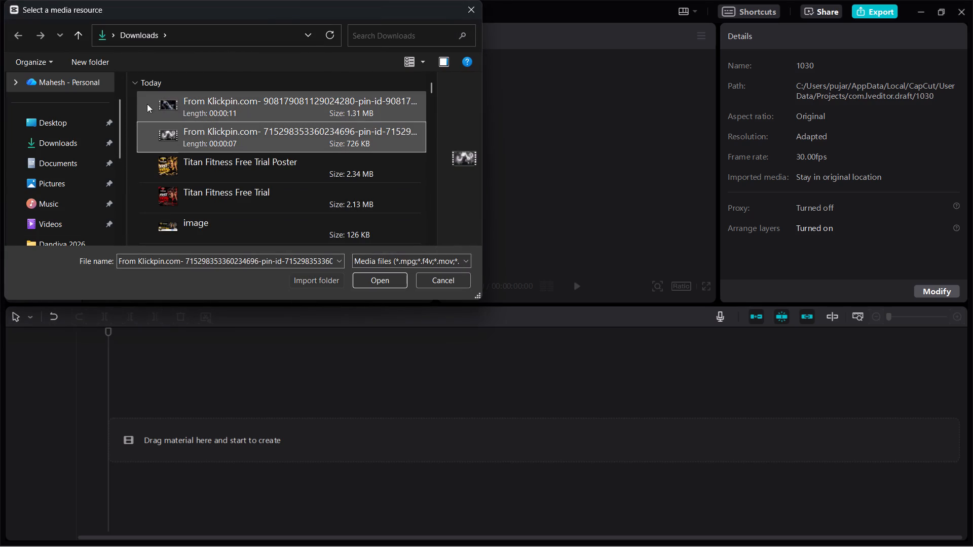
pyautogui.moveTo(130, 95); pyautogui.dragTo(188, 131)
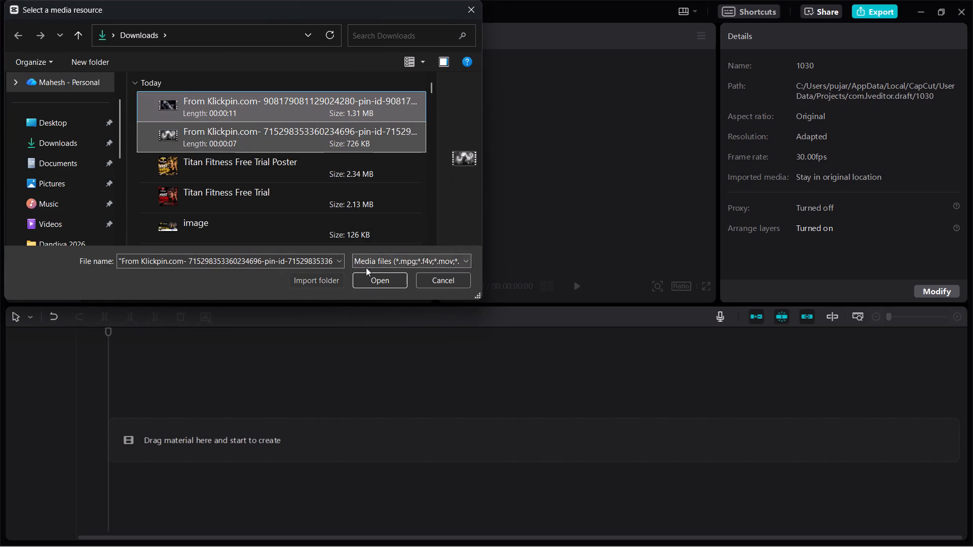
# Import the two selected "From Klickpin.com" video clips from Downloads into the project's media.
pyautogui.click(366, 267)
pyautogui.click(375, 282)
pyautogui.click(375, 282)
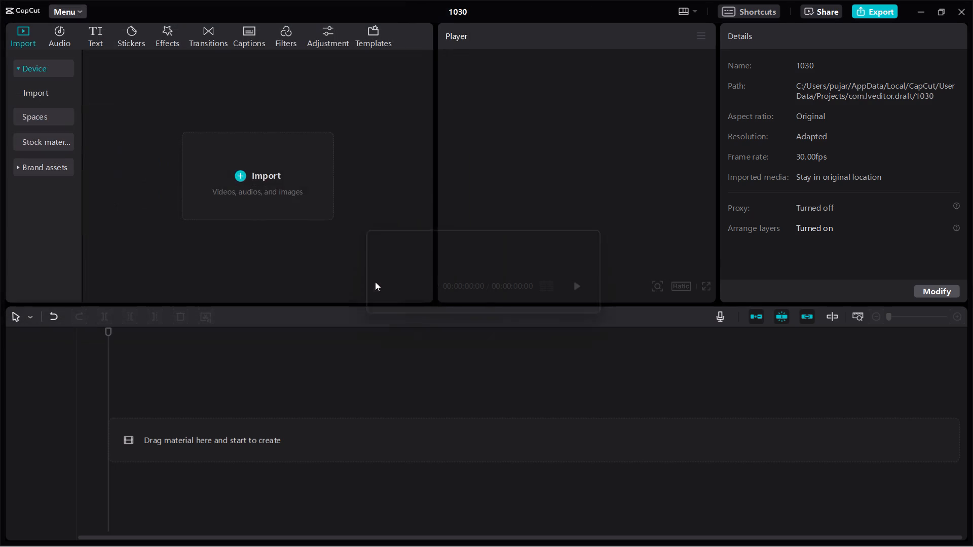
# Switch to File Explorer and open the Desktop folder.
pyautogui.click(381, 533)
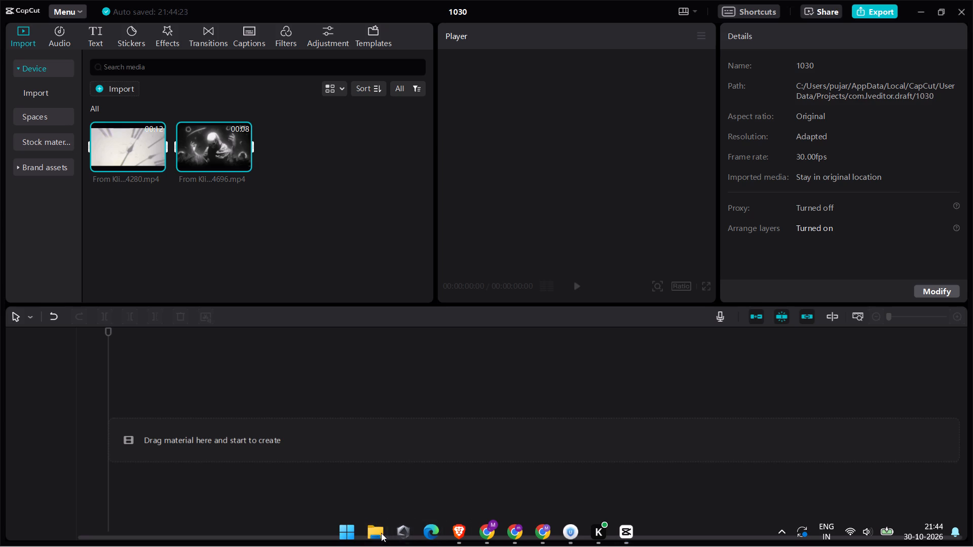
pyautogui.moveTo(116, 195); pyautogui.dragTo(111, 200)
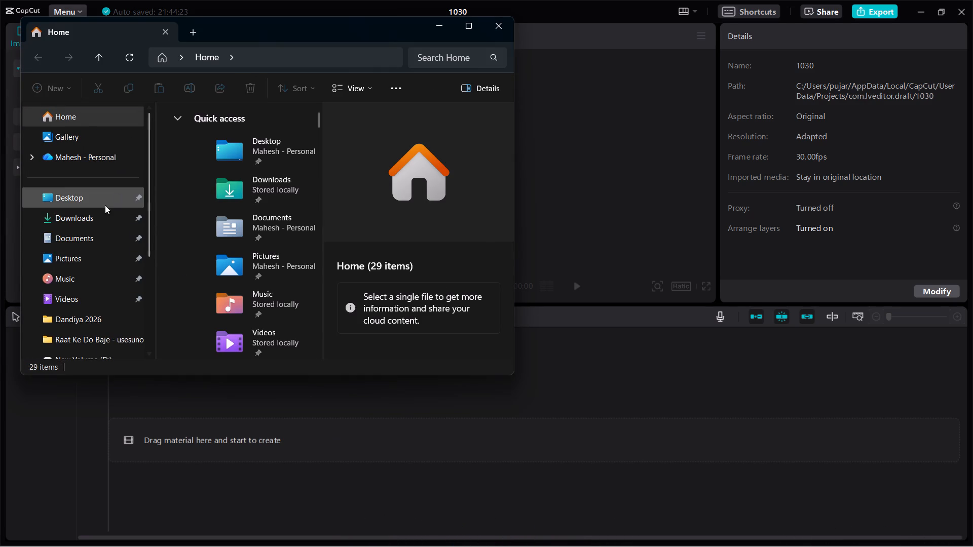
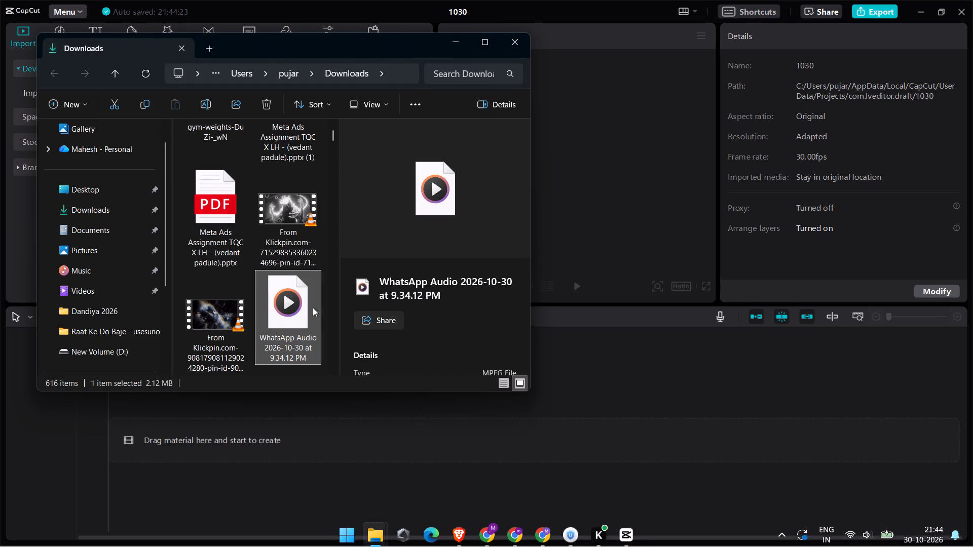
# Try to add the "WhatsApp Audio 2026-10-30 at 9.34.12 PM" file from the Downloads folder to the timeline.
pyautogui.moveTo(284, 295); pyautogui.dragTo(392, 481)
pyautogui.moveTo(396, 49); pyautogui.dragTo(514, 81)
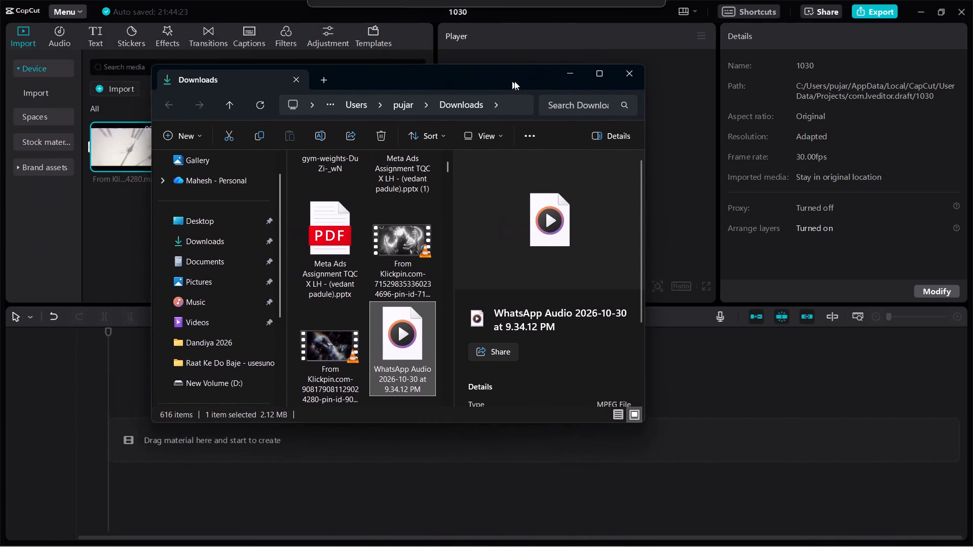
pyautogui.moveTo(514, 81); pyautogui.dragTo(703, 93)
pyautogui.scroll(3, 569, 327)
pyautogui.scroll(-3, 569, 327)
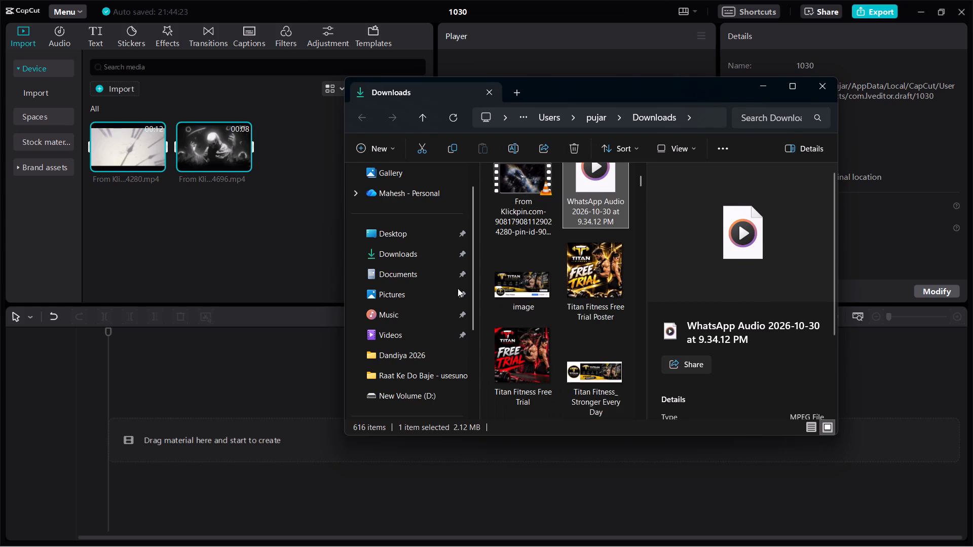
# Import the "vidssave.com Pre Navratri Cinematic Video 2025" audio file from the Downloads folder into the project's media.
pyautogui.click(103, 91)
pyautogui.scroll(-2, 269, 142)
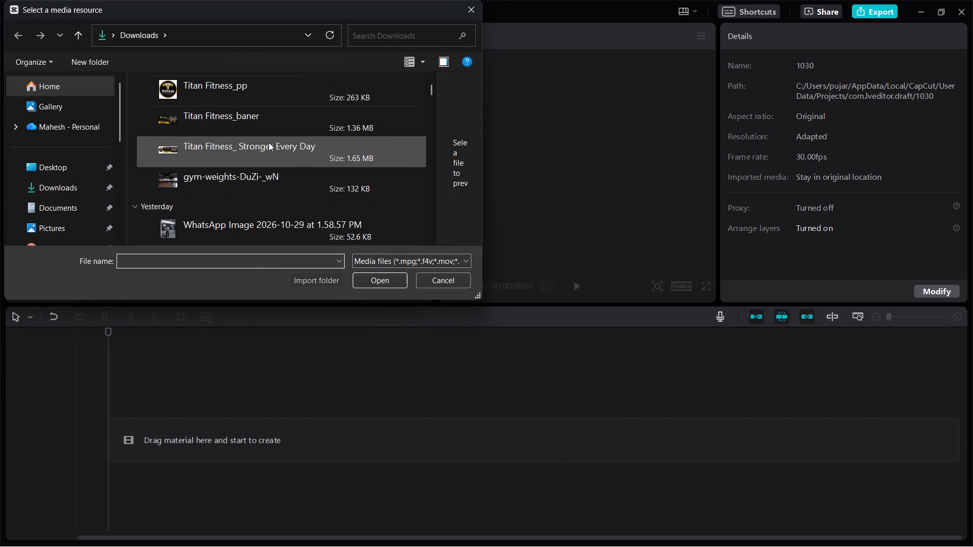
pyautogui.scroll(3, 243, 219)
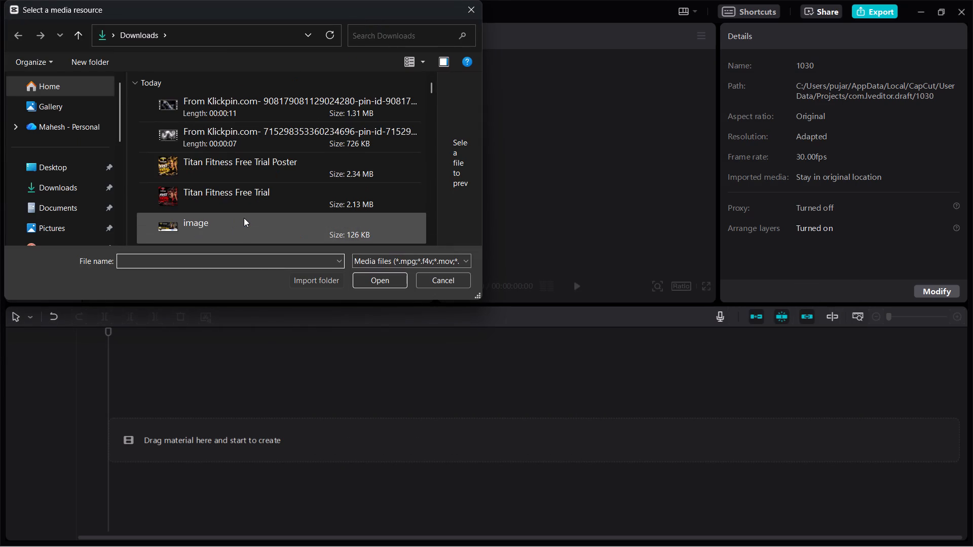
pyautogui.scroll(3, 229, 224)
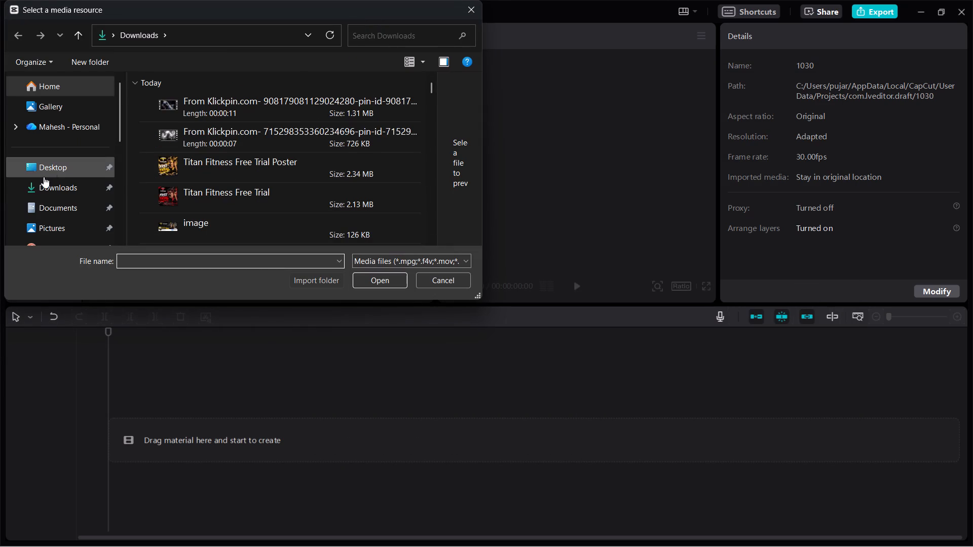
pyautogui.click(44, 177)
pyautogui.click(51, 184)
pyautogui.scroll(-1, 202, 144)
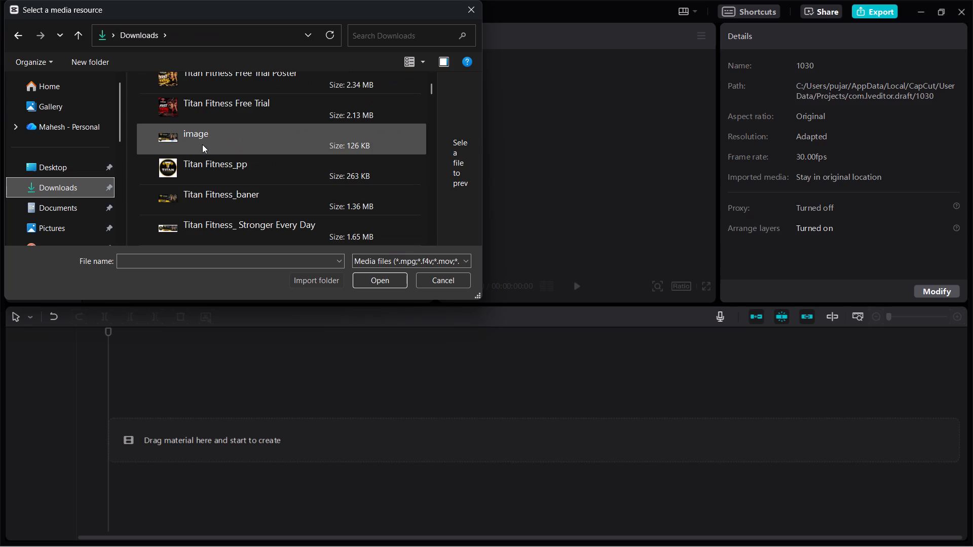
pyautogui.scroll(-1, 203, 152)
pyautogui.scroll(4, 170, 187)
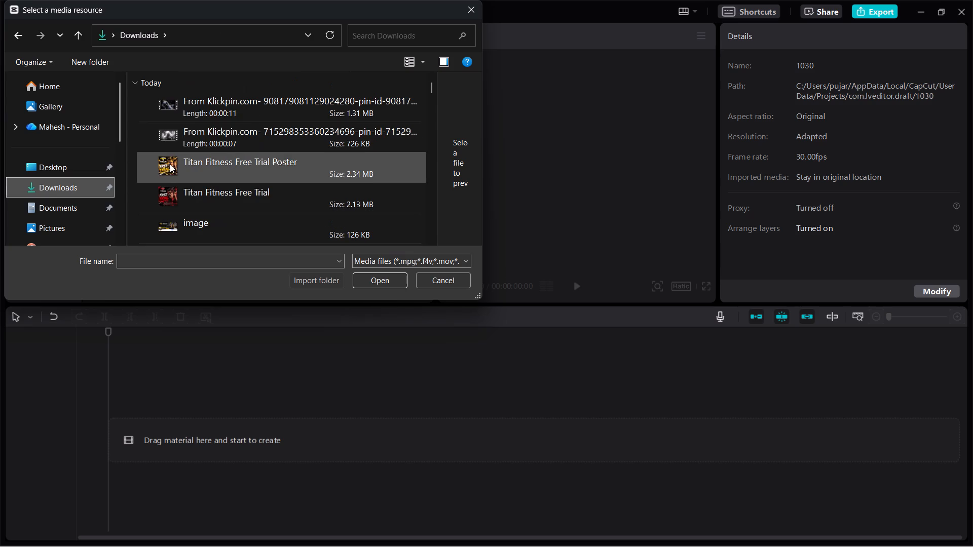
pyautogui.click(139, 88)
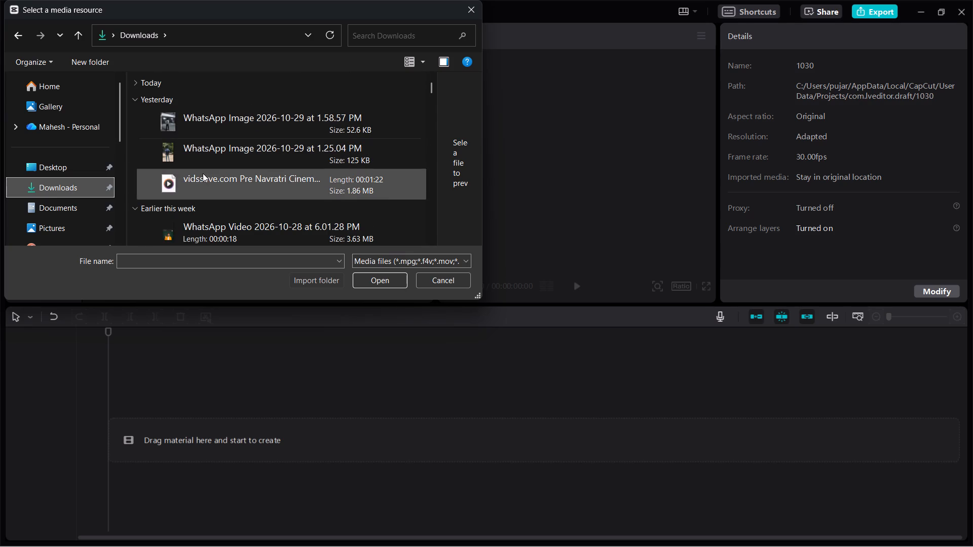
pyautogui.click(203, 173)
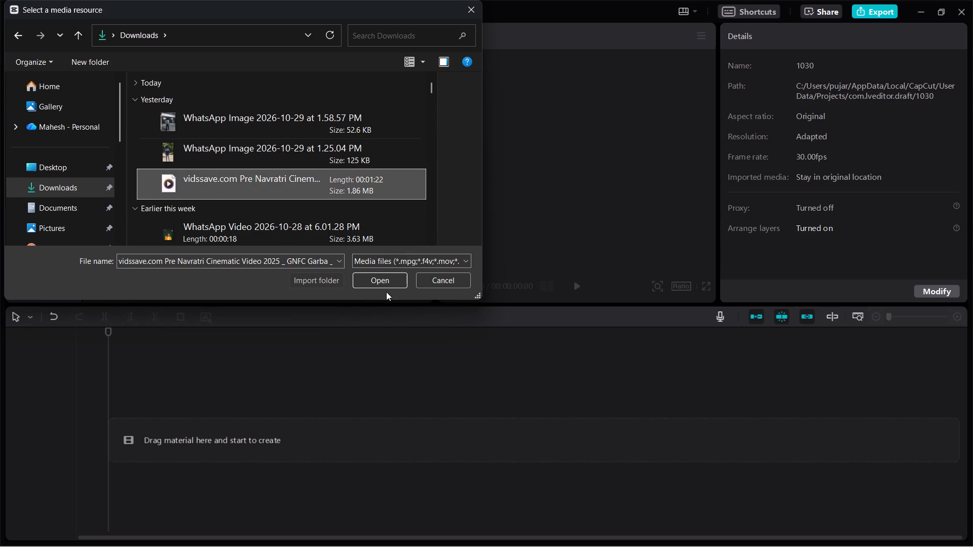
pyautogui.click(382, 285)
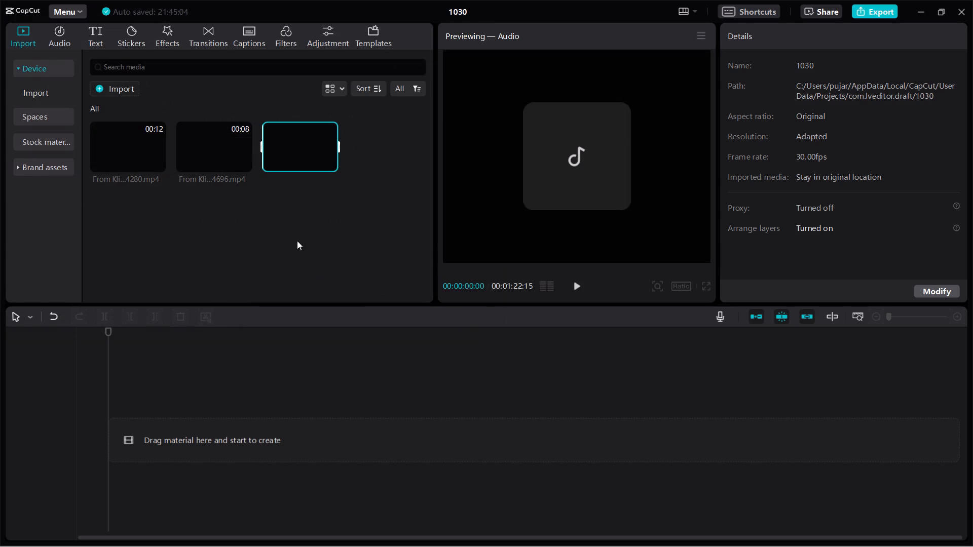
# Preview the imported vidssave audio from around its middle.
pyautogui.click(297, 149)
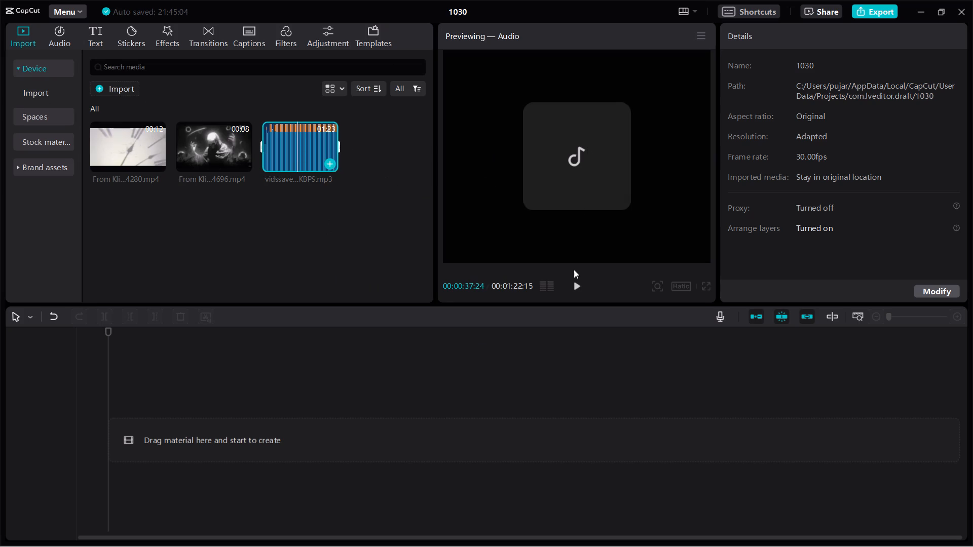
pyautogui.click(576, 286)
pyautogui.click(576, 287)
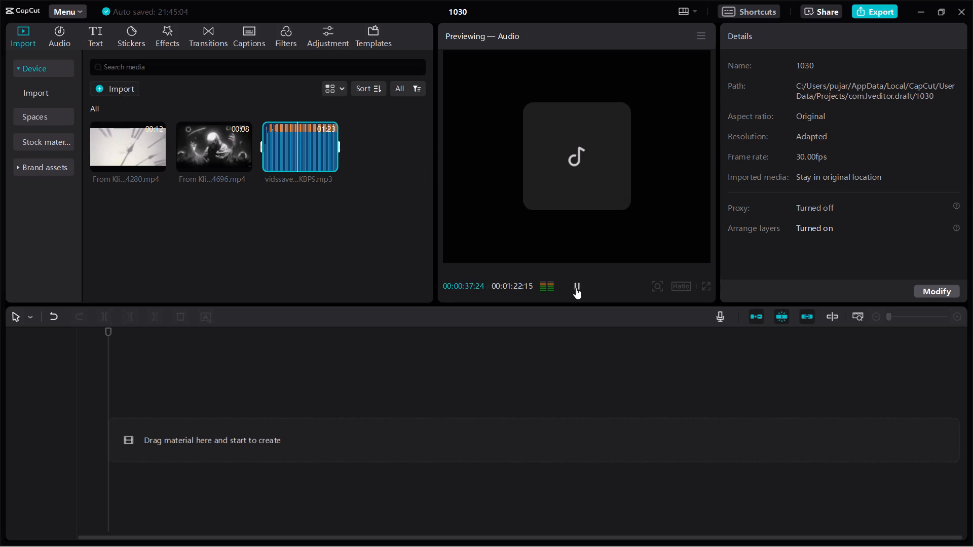
pyautogui.click(576, 288)
# Import "WhatsApp Audio 2026-10-27 at 7.55.41 PM" from the Downloads folder into the project's media.
pyautogui.click(104, 92)
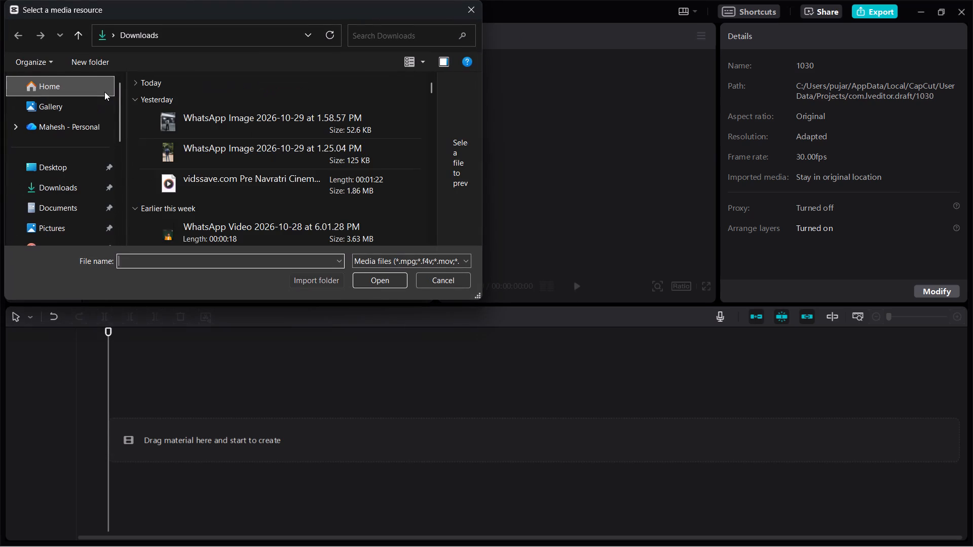
pyautogui.scroll(-1, 258, 181)
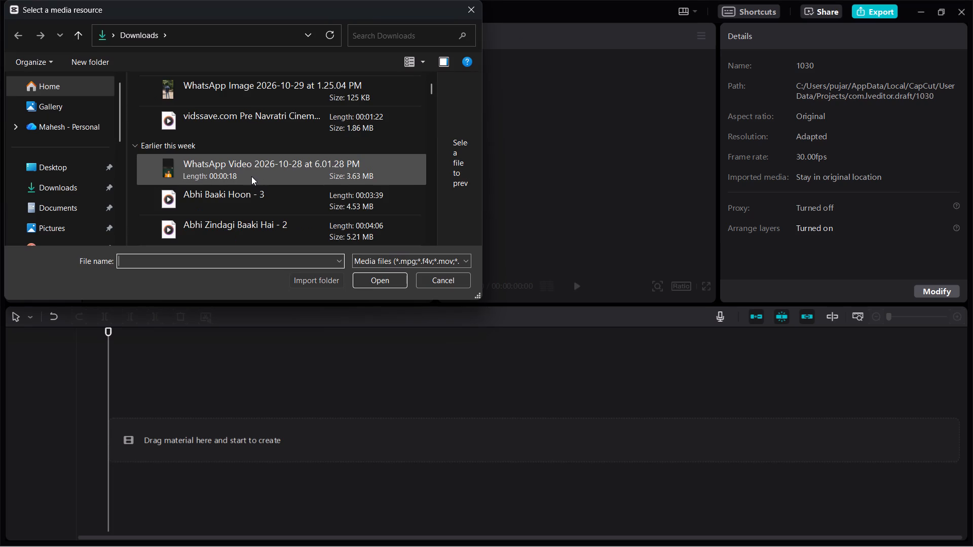
pyautogui.scroll(-1, 252, 194)
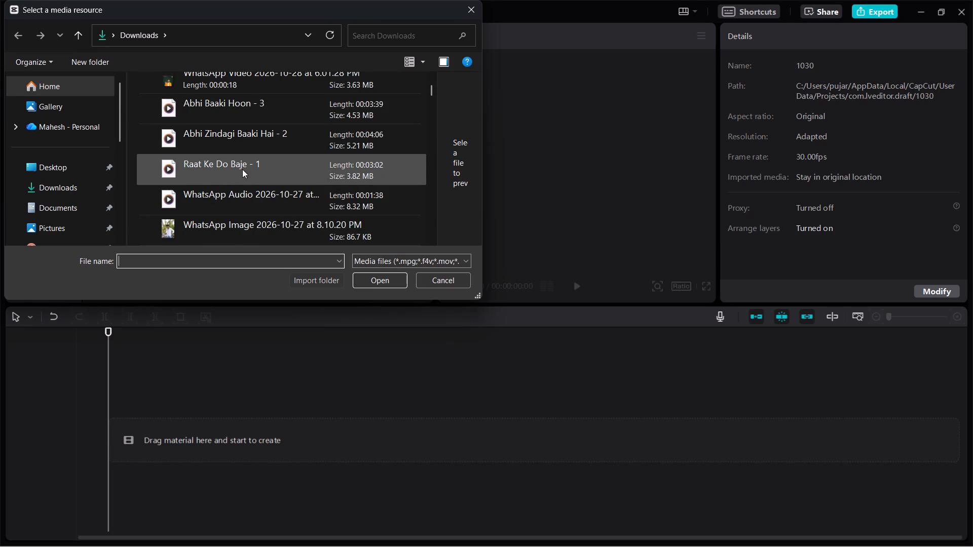
pyautogui.click(232, 209)
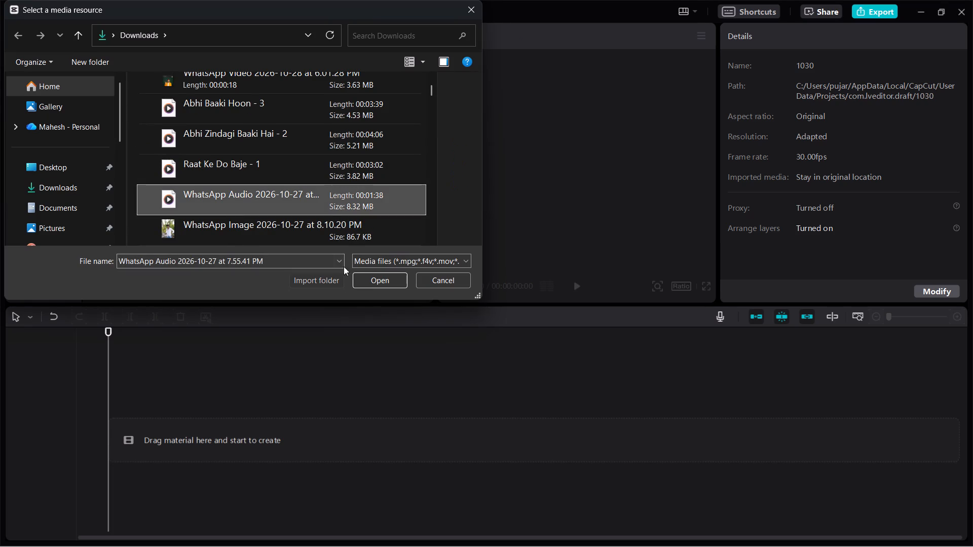
pyautogui.click(356, 273)
# Preview the imported WhatsApp audio from around its middle.
pyautogui.click(383, 142)
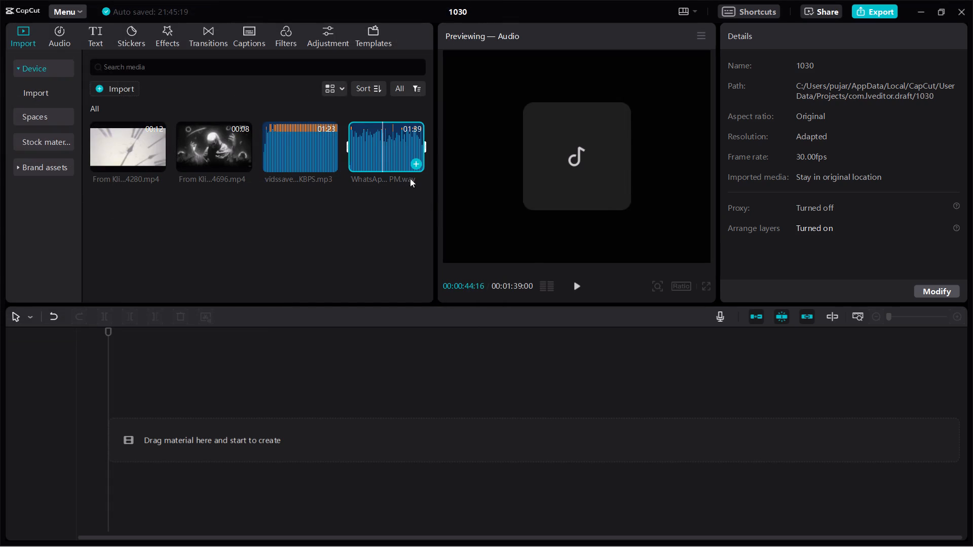
pyautogui.doubleClick(564, 283)
pyautogui.click(569, 284)
pyautogui.click(571, 285)
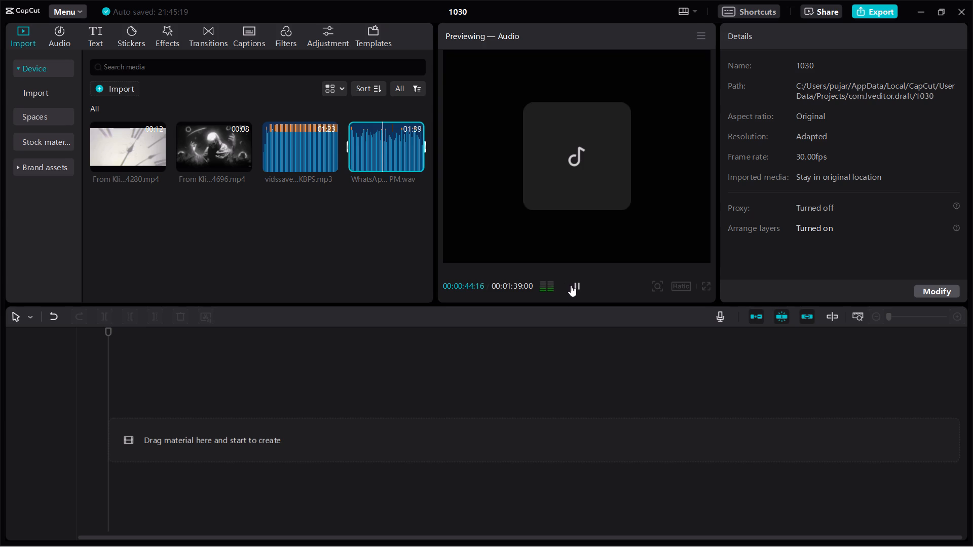
pyautogui.click(571, 285)
pyautogui.click(571, 285)
# Place the WhatsApp audio on the timeline, starting at 00:00.
pyautogui.moveTo(366, 144); pyautogui.dragTo(174, 423)
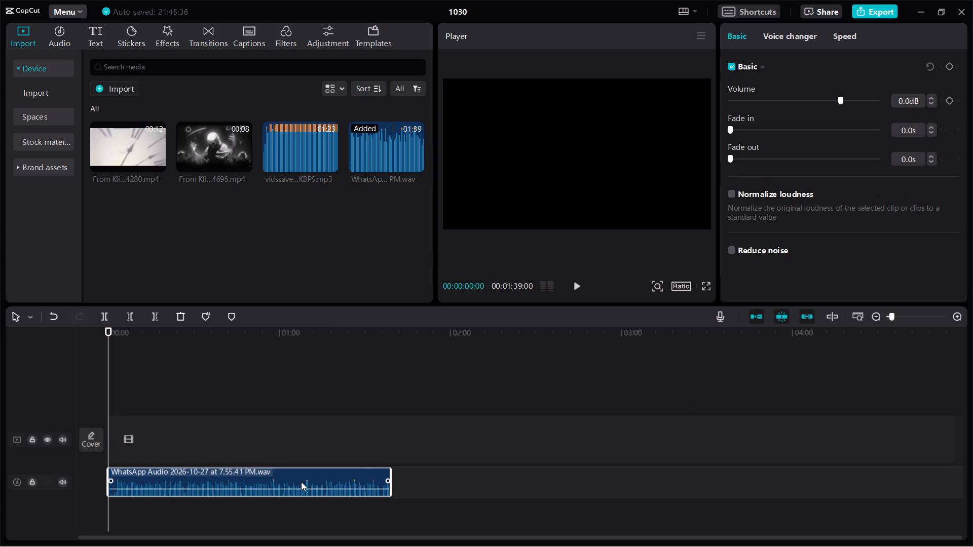
# Apply the Lo-Fi voice filter to the WhatsApp audio clip on the timeline.
pyautogui.click(301, 482)
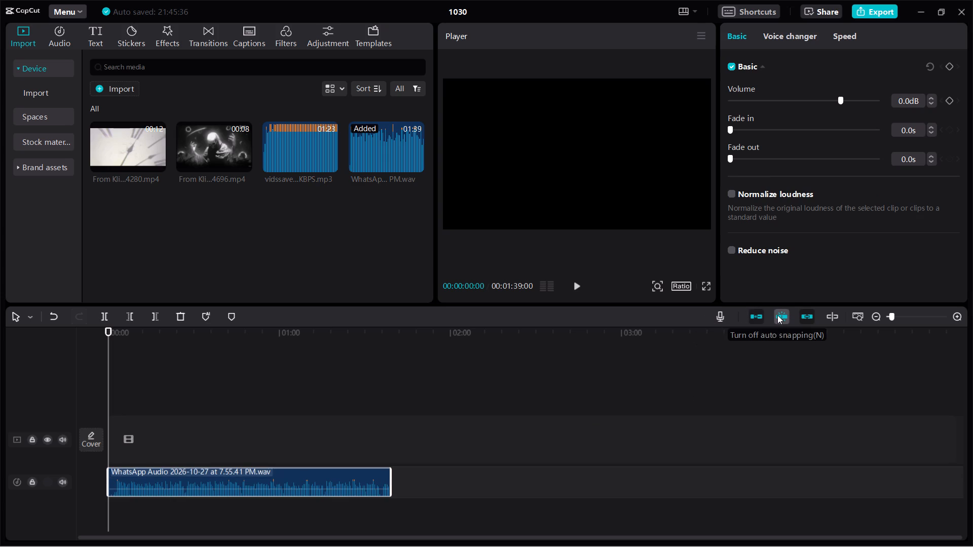
pyautogui.click(785, 44)
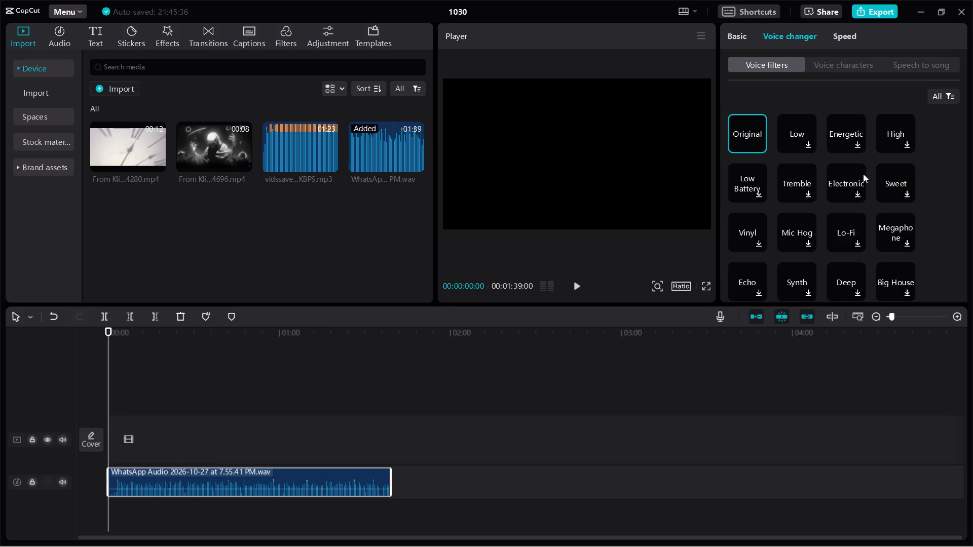
pyautogui.scroll(-1, 812, 185)
pyautogui.click(844, 247)
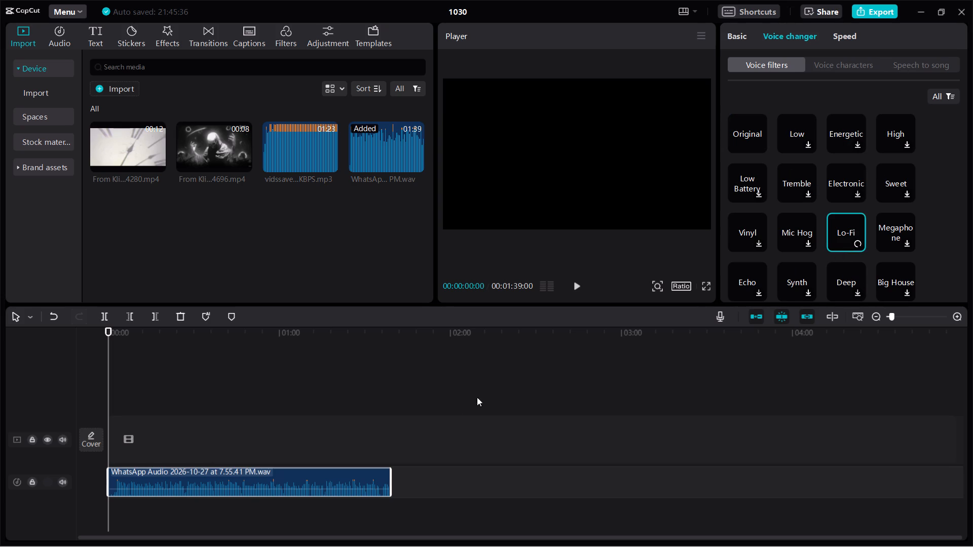
# Apply the Echo voice filter to the WhatsApp audio clip on the timeline in place of Lo-Fi.
pyautogui.click(308, 475)
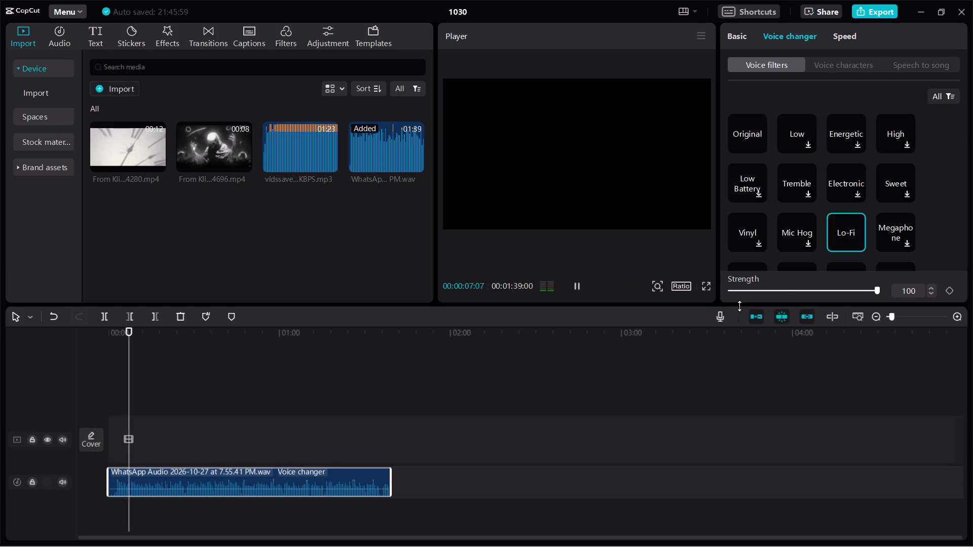
pyautogui.scroll(-3, 813, 146)
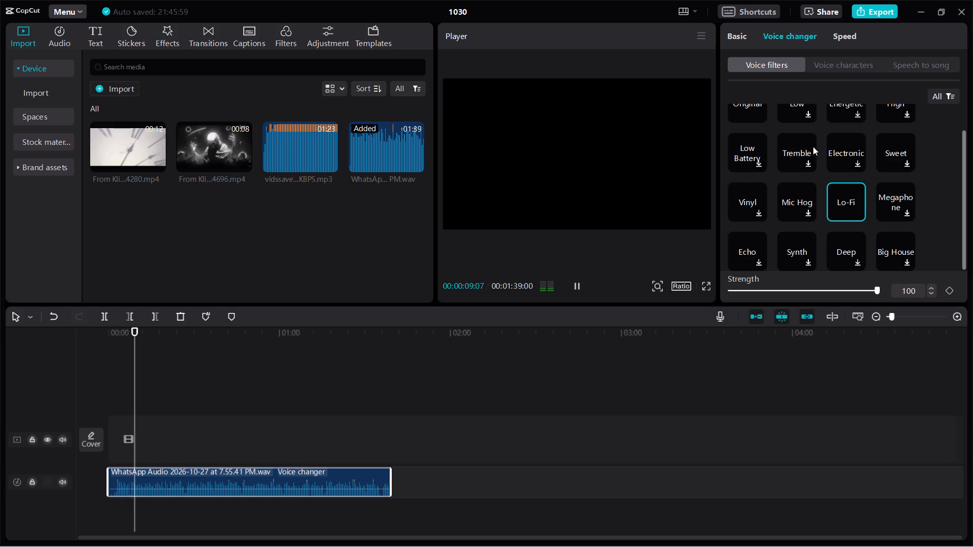
pyautogui.scroll(-3, 803, 202)
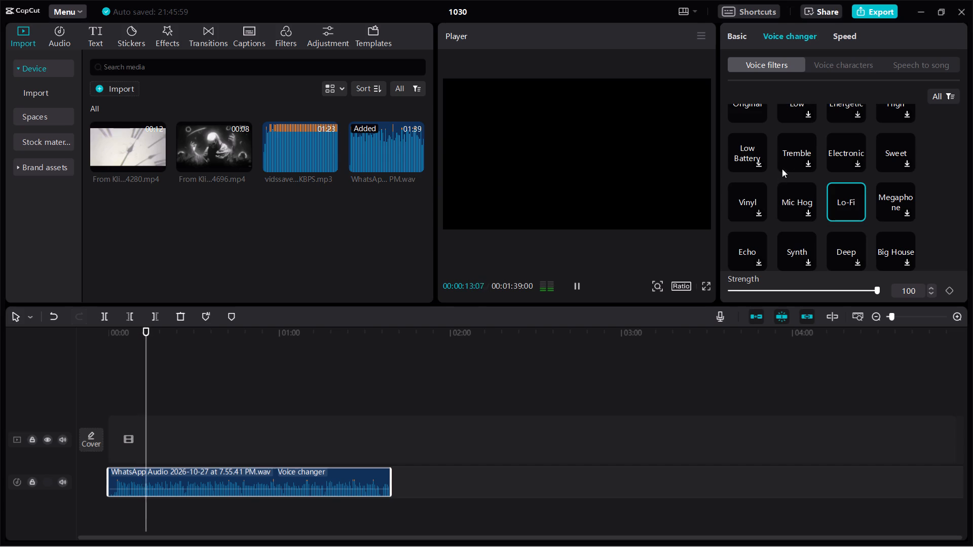
pyautogui.scroll(-1, 861, 181)
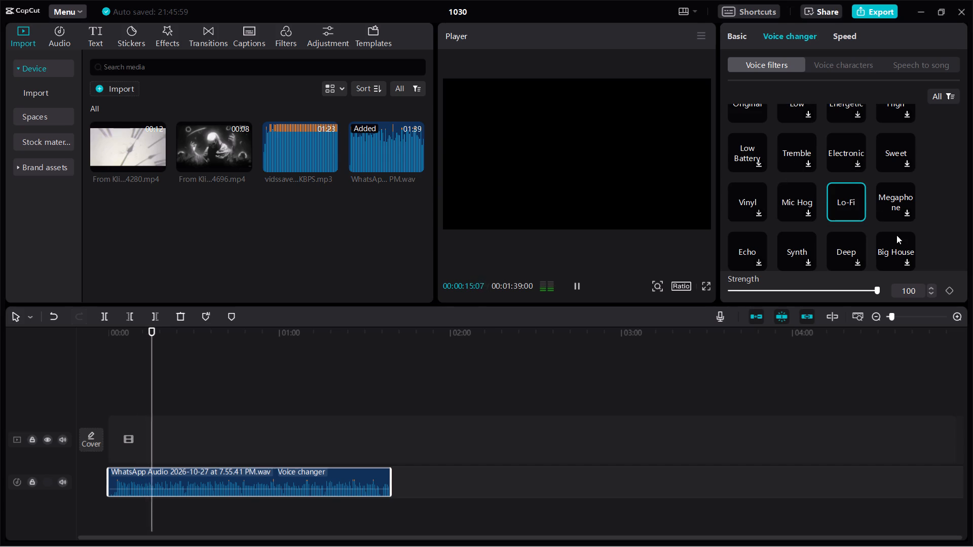
pyautogui.click(744, 256)
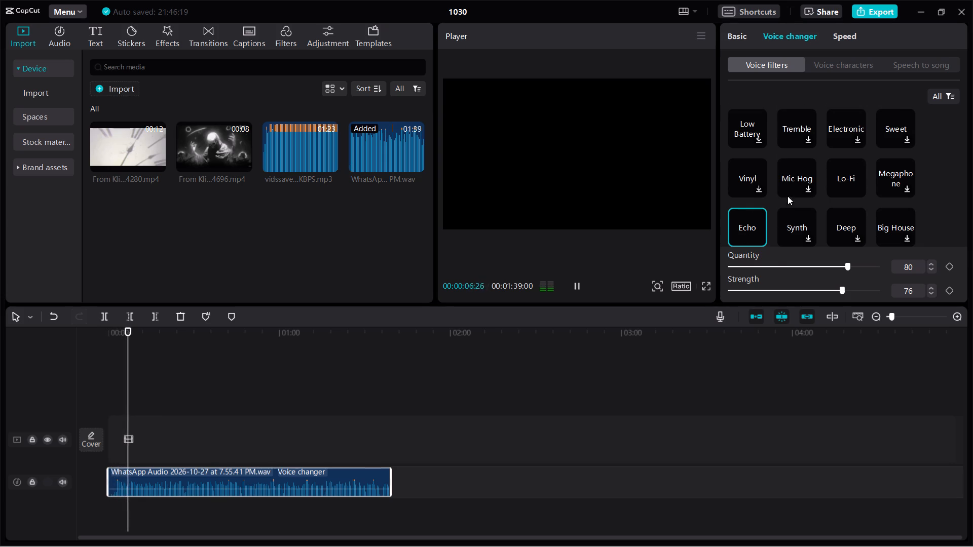
# Replace the Echo voice filter on the WhatsApp audio clip with the Good Guy voice character.
pyautogui.scroll(3, 754, 178)
pyautogui.click(753, 138)
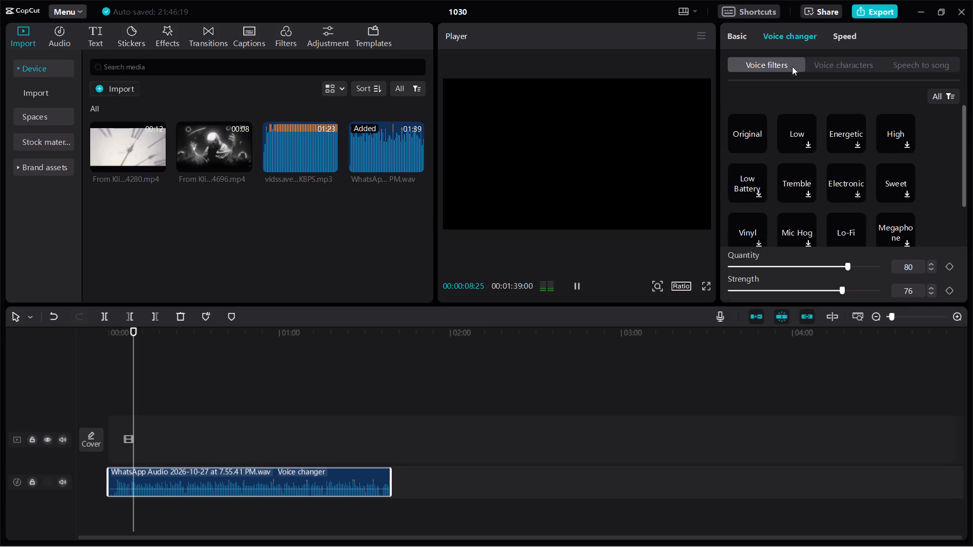
pyautogui.click(838, 61)
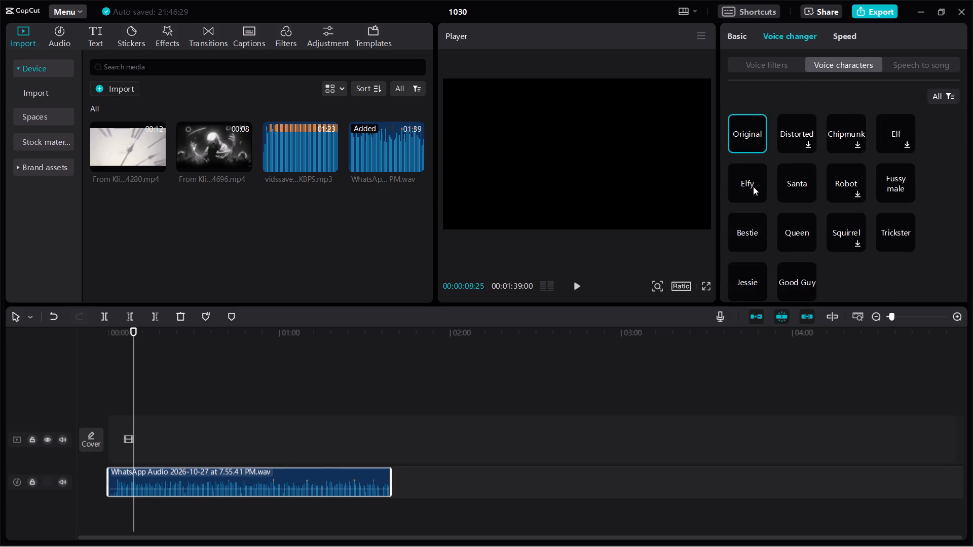
pyautogui.click(792, 281)
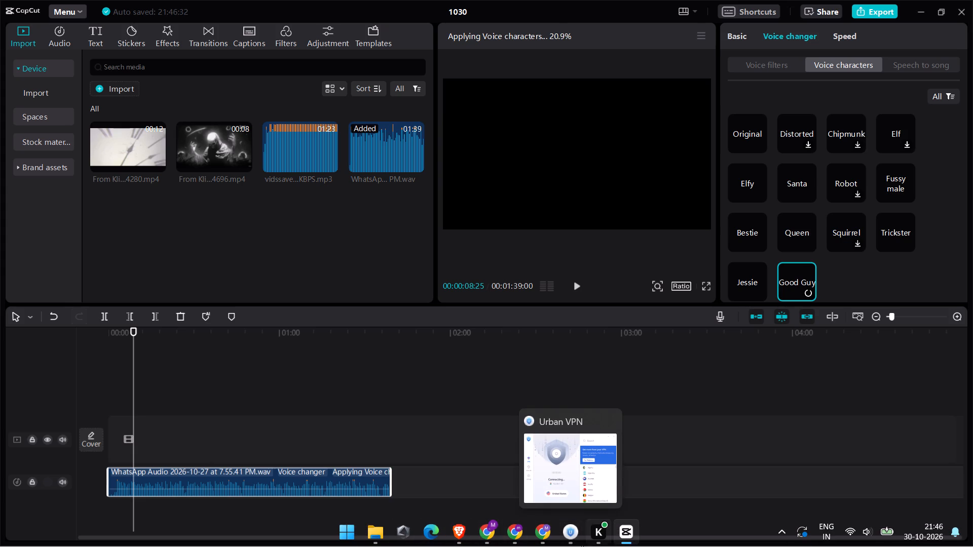
# Switch to the Downloads folder window in File Explorer.
pyautogui.click(385, 544)
pyautogui.click(415, 458)
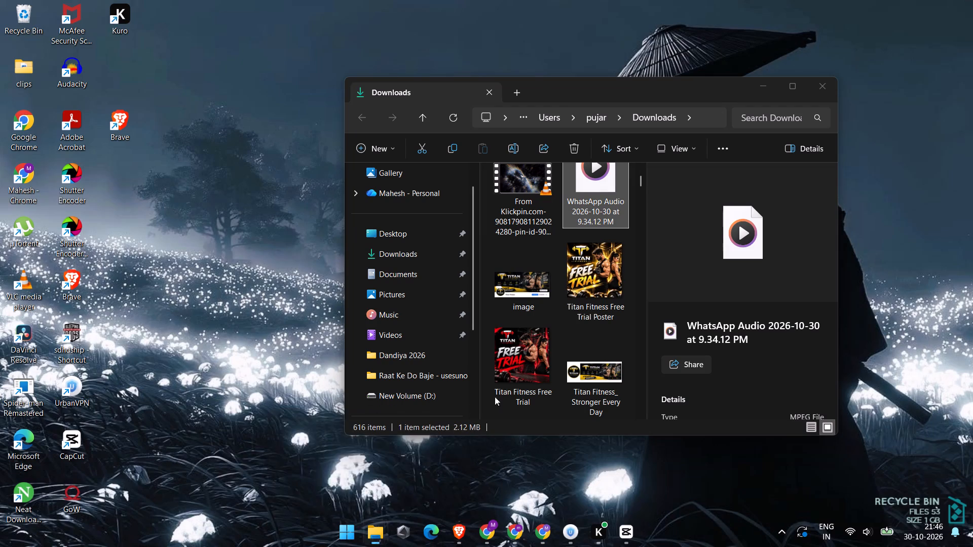
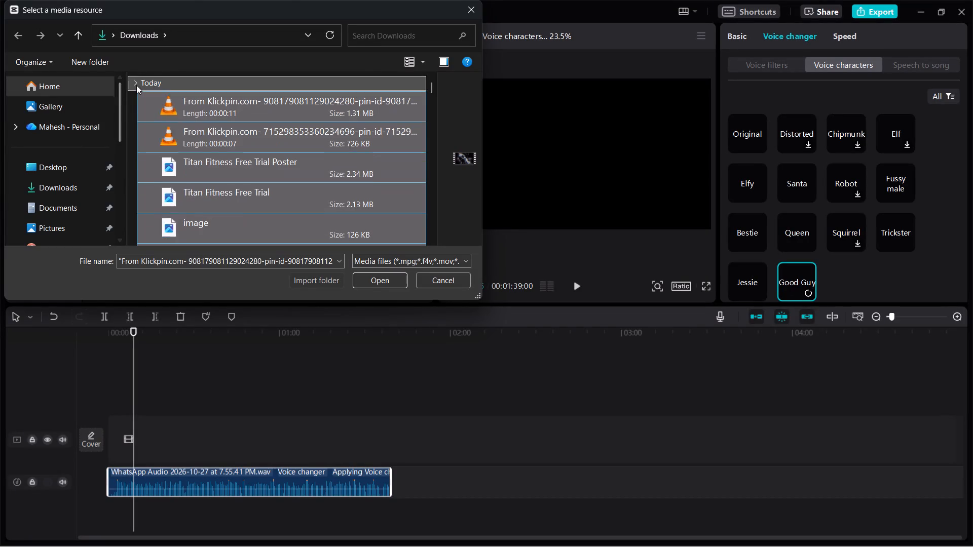
# Look through the media files in the Downloads folder of the import dialog for the material needed.
pyautogui.click(137, 85)
pyautogui.click(137, 85)
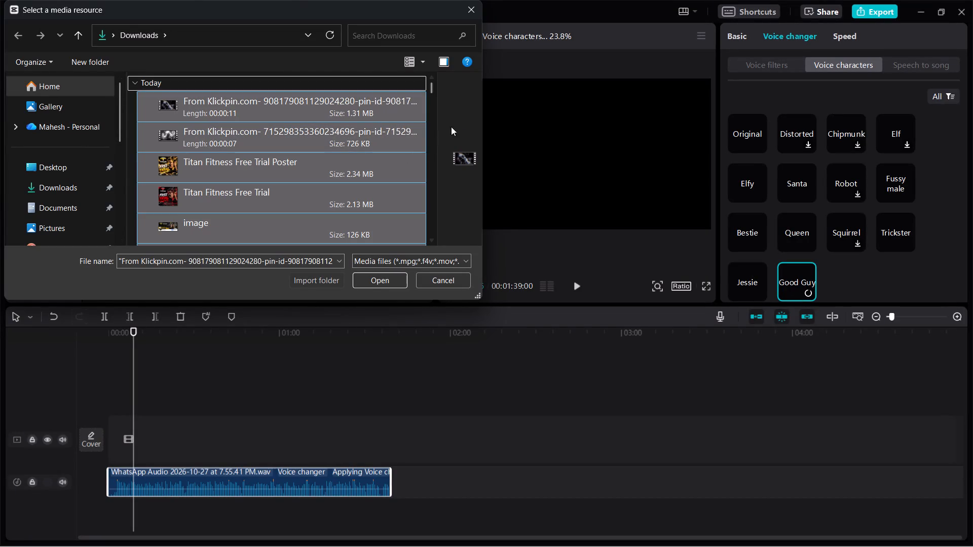
pyautogui.click(459, 120)
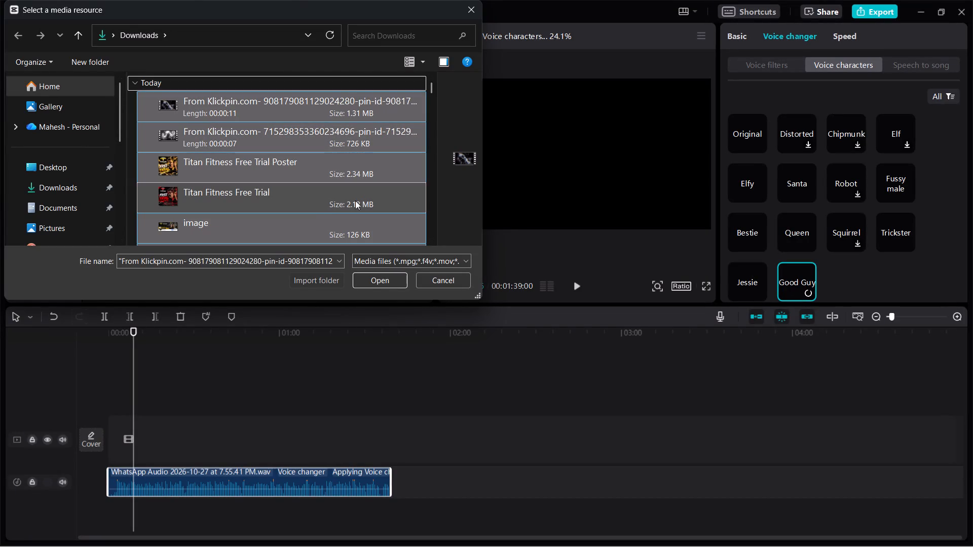
pyautogui.scroll(-2, 297, 123)
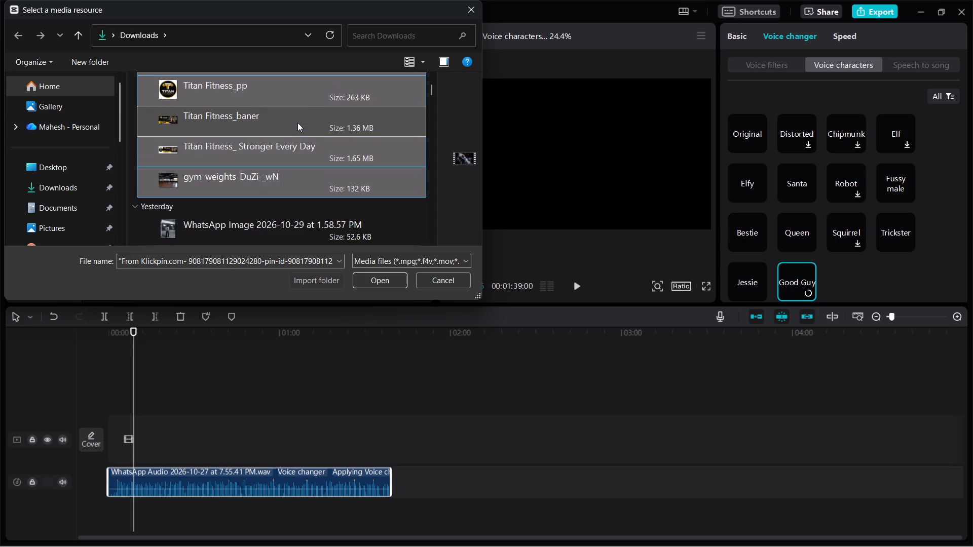
pyautogui.scroll(3, 251, 183)
pyautogui.click(65, 196)
pyautogui.scroll(1, 276, 182)
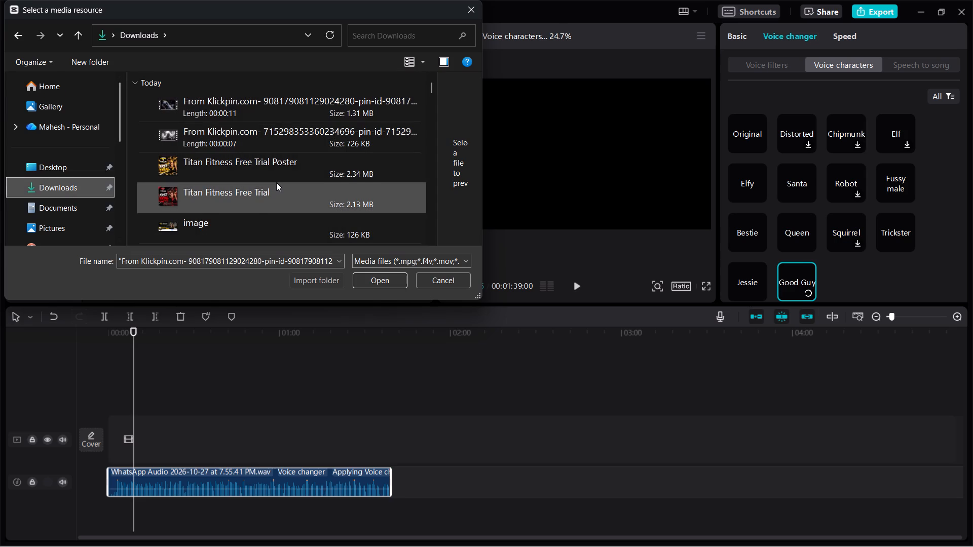
pyautogui.scroll(3, 277, 180)
pyautogui.scroll(-1, 253, 214)
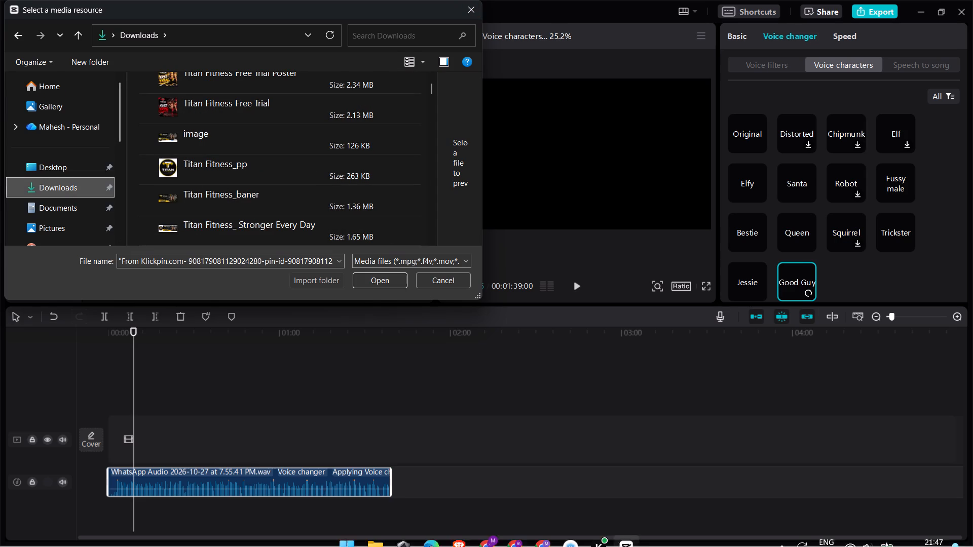
# Switch to Google Chrome and show the recent download history from a new tab.
pyautogui.click(509, 538)
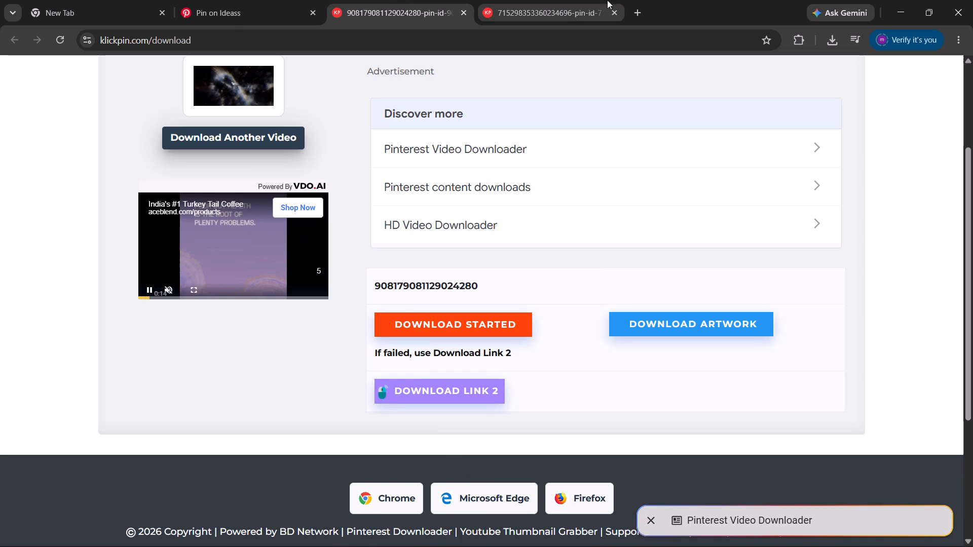
pyautogui.click(624, 0)
pyautogui.click(634, 0)
pyautogui.click(814, 31)
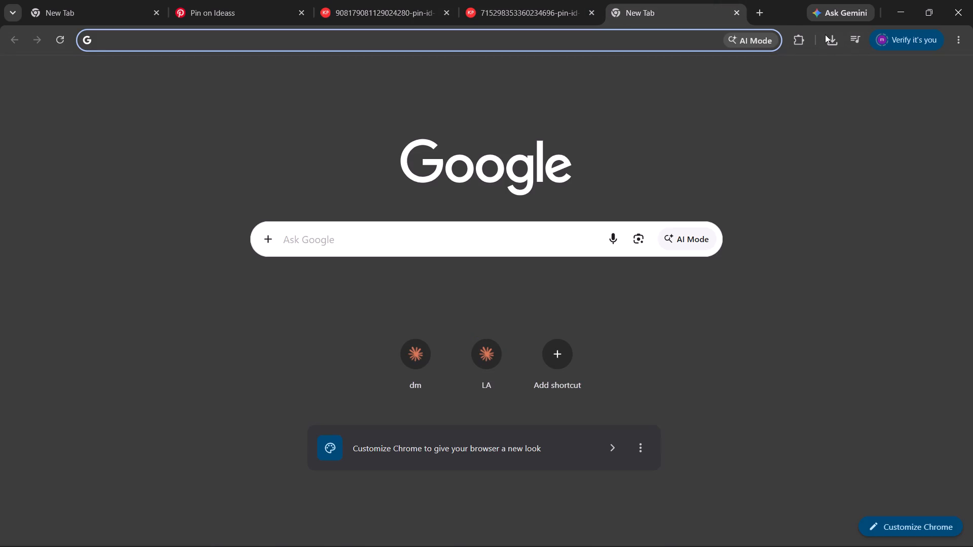
pyautogui.click(827, 35)
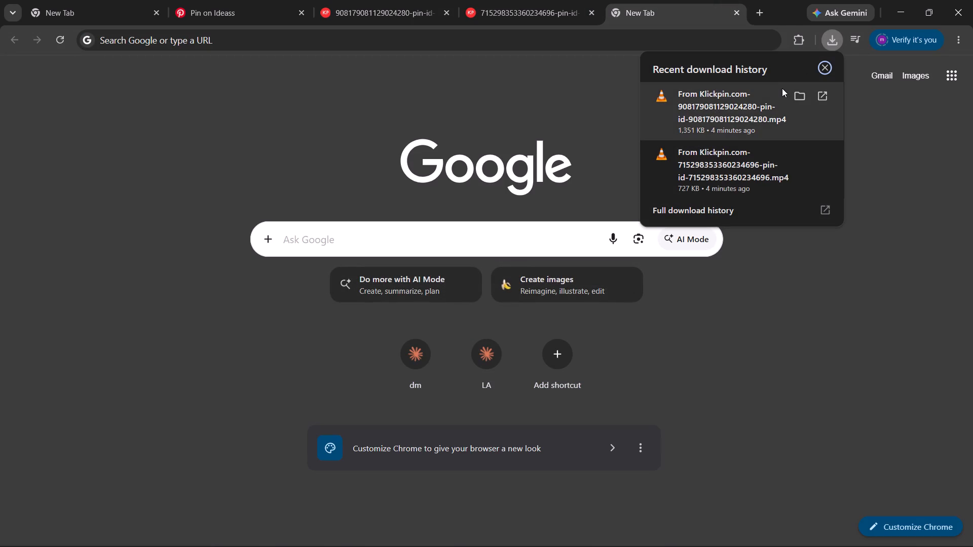
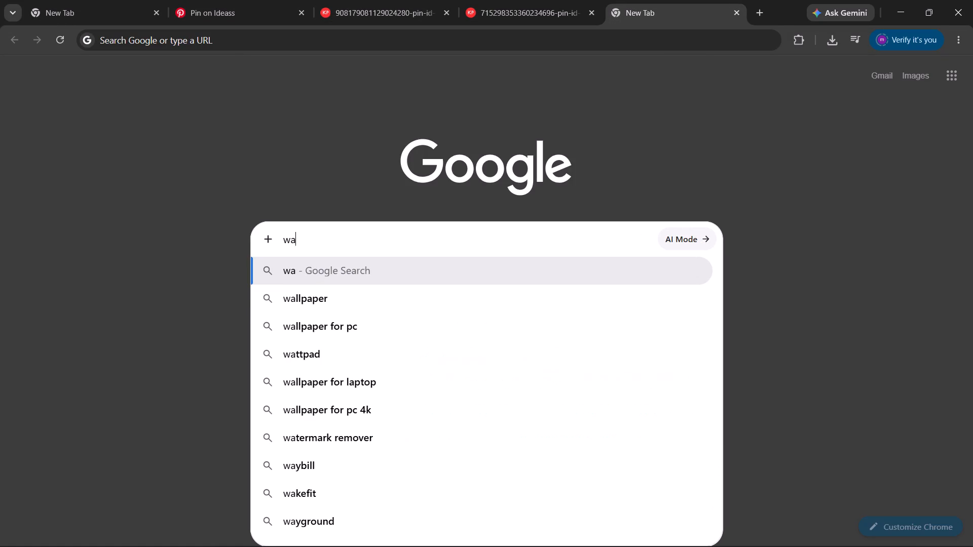
# Search Google for "wav converter" and open the CloudConvert WAV Converter page.
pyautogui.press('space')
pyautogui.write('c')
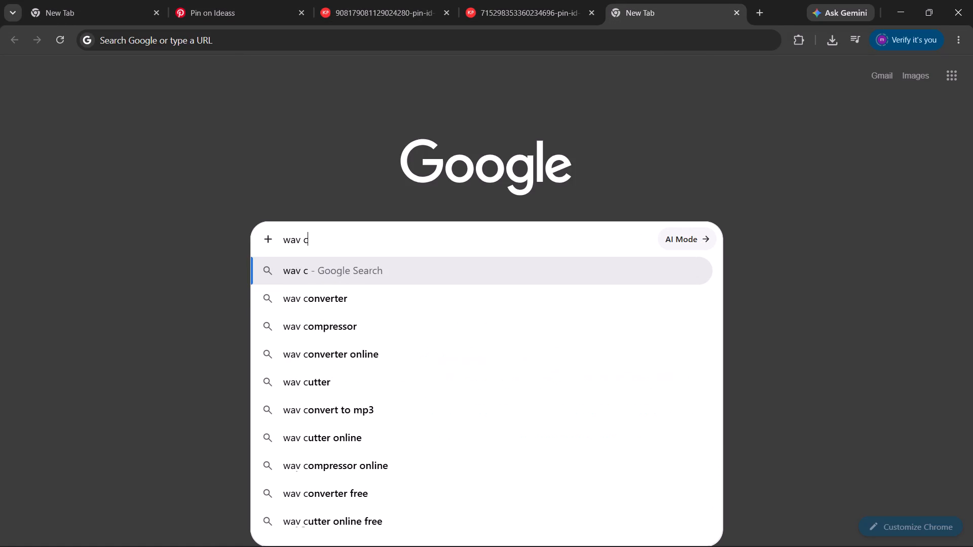
pyautogui.click(384, 289)
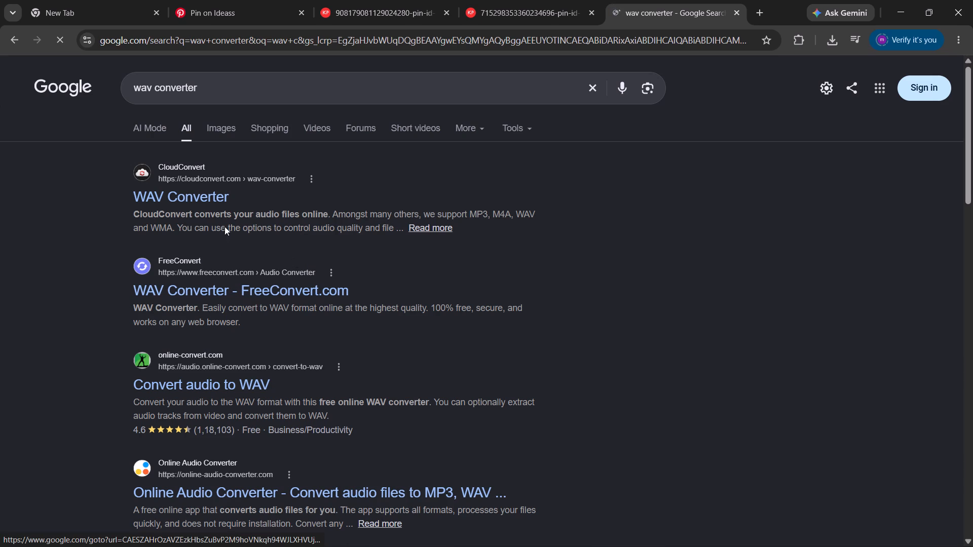
pyautogui.click(221, 197)
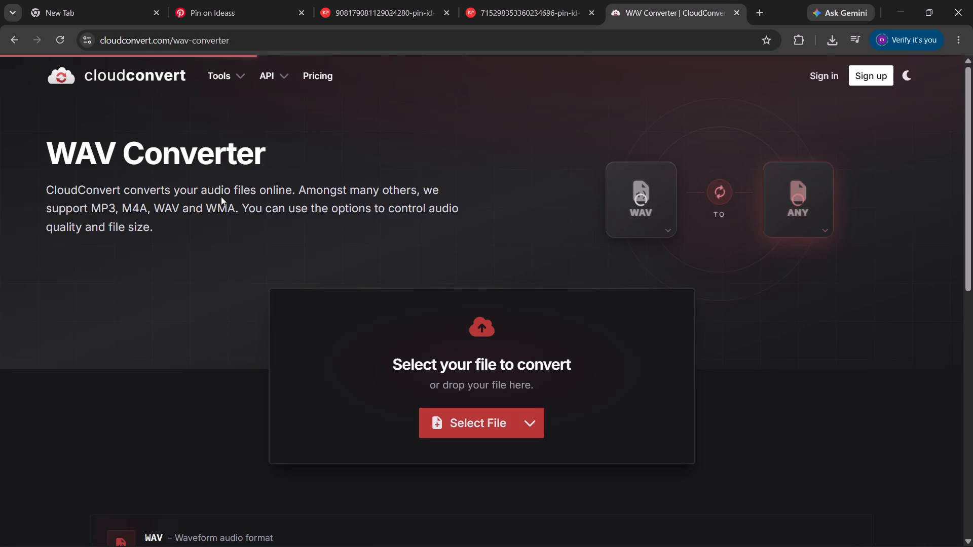
# Load "WhatsApp Audio 2026-10-30 at 9.37.04 PM" from the Downloads folder into CloudConvert and start converting it to WAV.
pyautogui.click(470, 427)
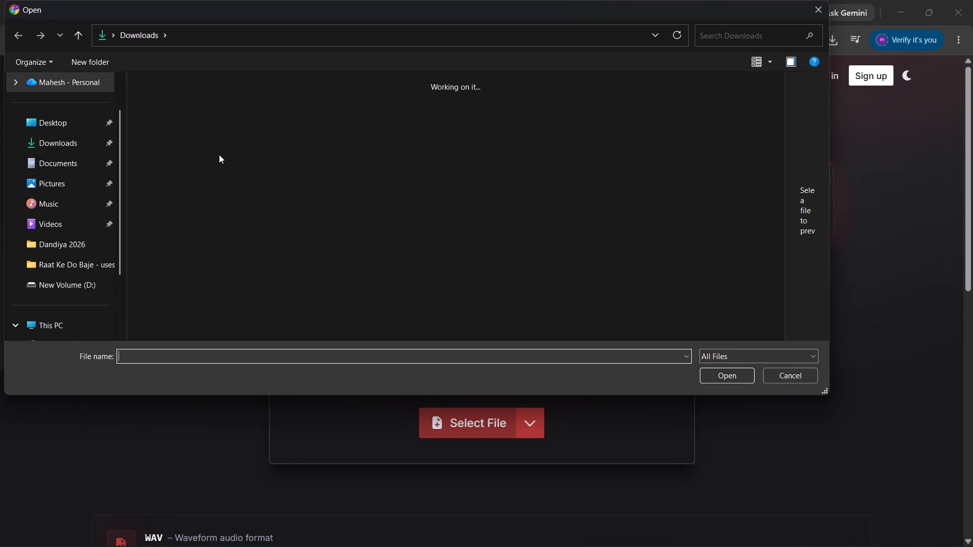
pyautogui.click(244, 98)
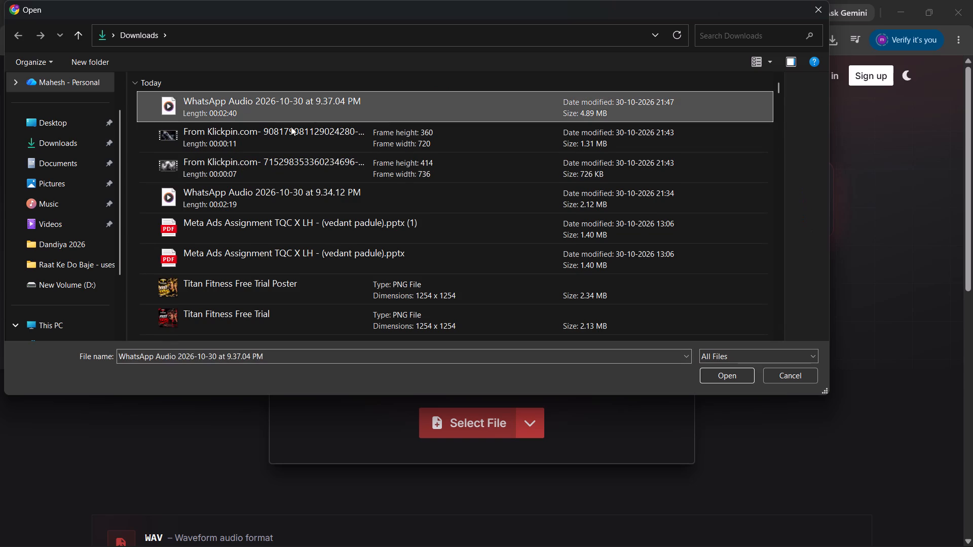
pyautogui.click(692, 374)
pyautogui.click(703, 375)
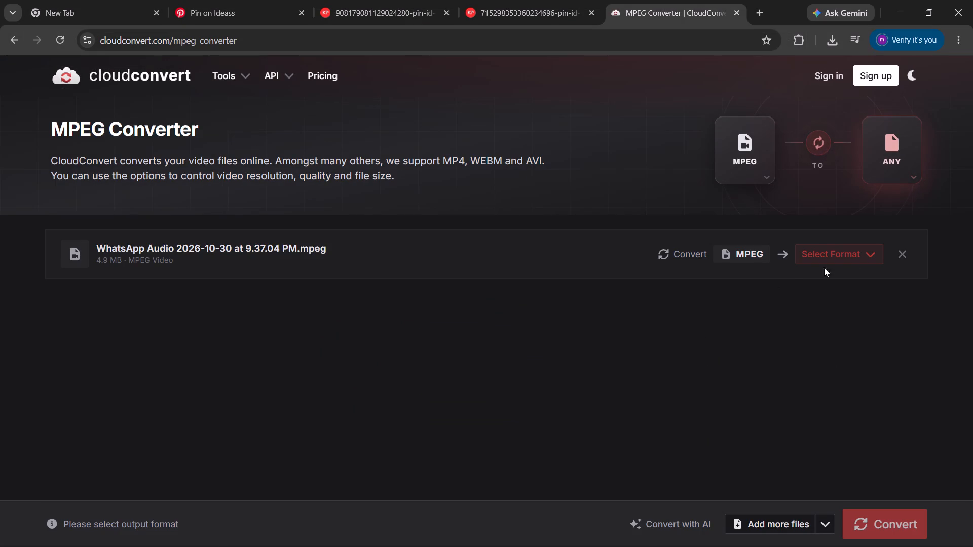
pyautogui.click(866, 253)
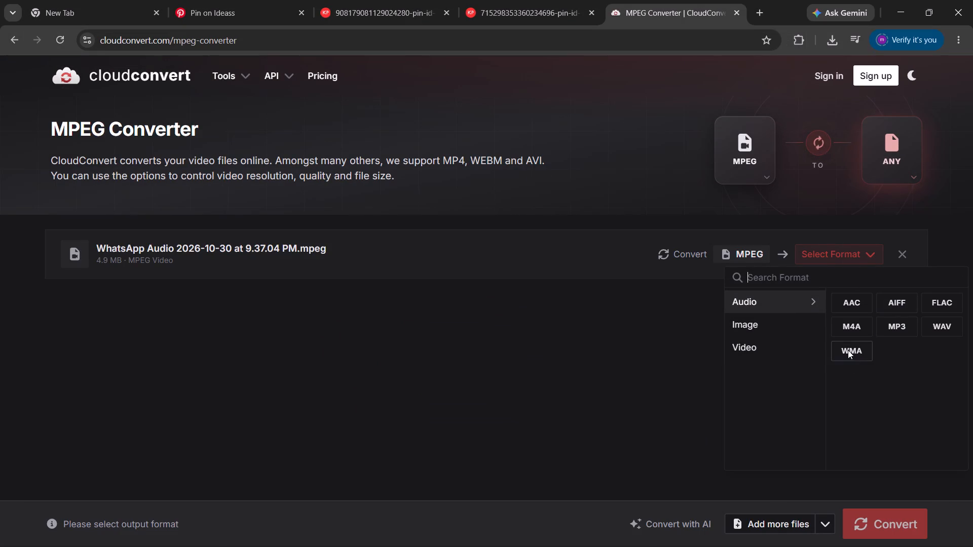
pyautogui.click(950, 320)
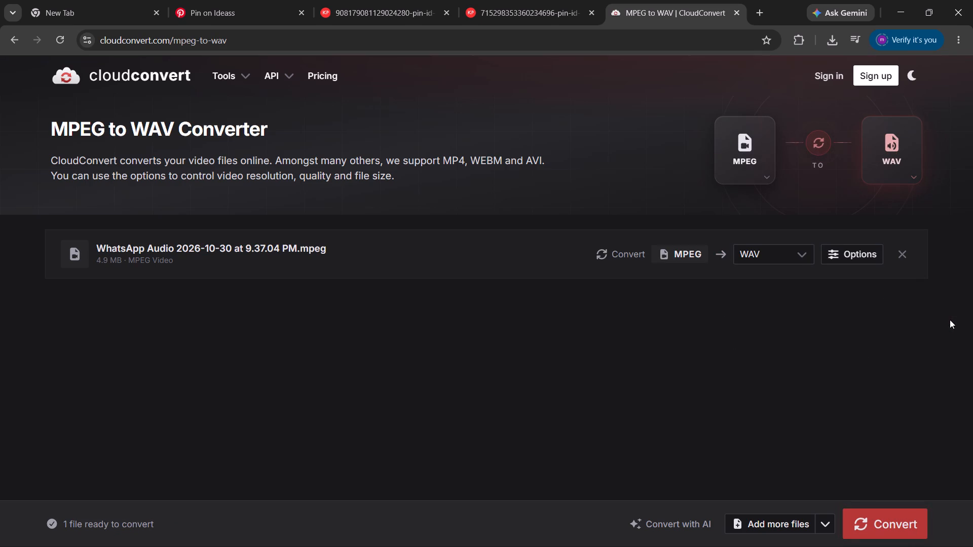
pyautogui.click(896, 520)
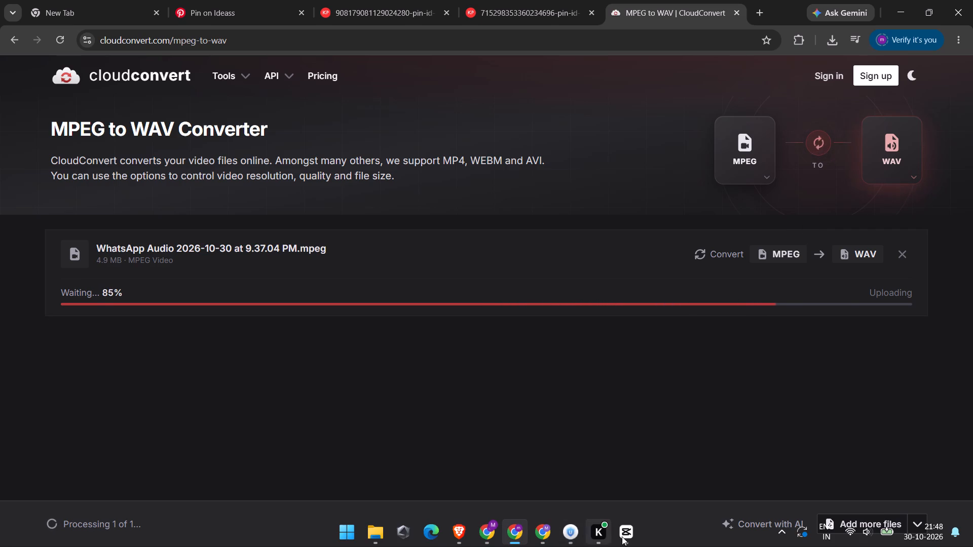
# Switch to CapCut, dismiss the media selection dialog, and play back the WhatsApp audio with its Good Guy voice.
pyautogui.click(624, 537)
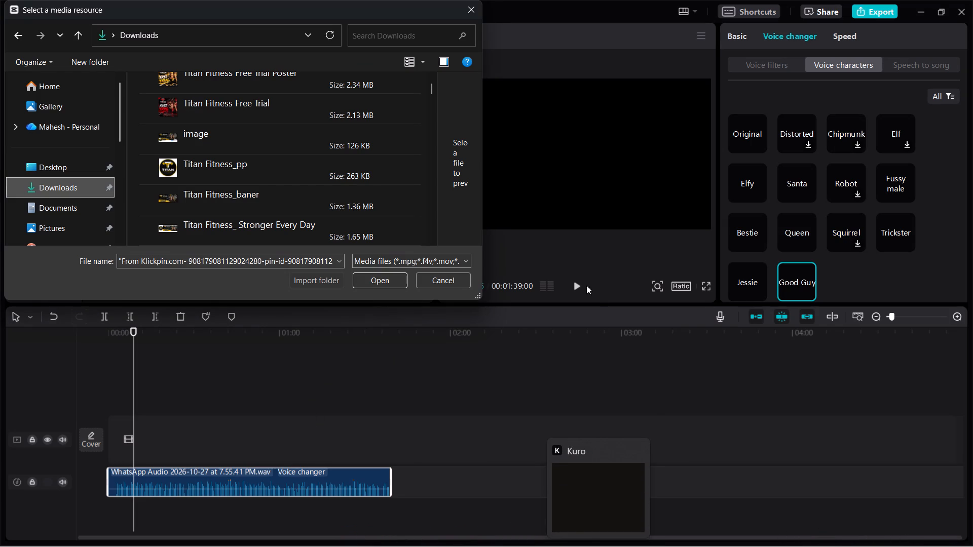
pyautogui.click(572, 284)
pyautogui.click(480, 11)
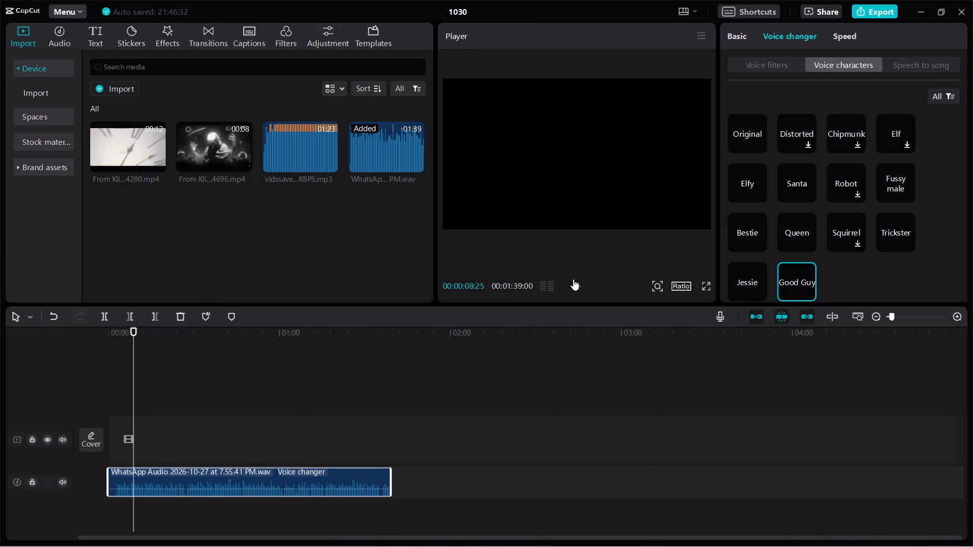
pyautogui.click(577, 282)
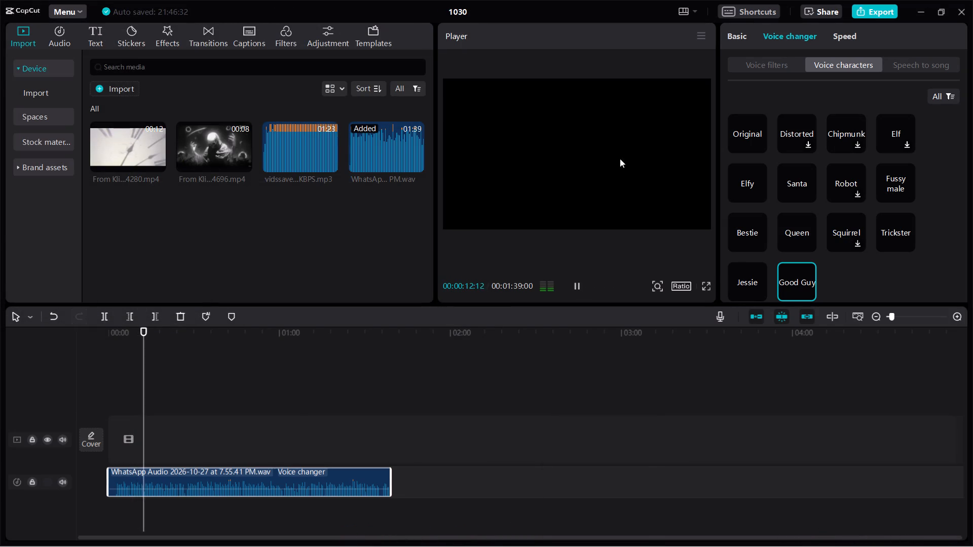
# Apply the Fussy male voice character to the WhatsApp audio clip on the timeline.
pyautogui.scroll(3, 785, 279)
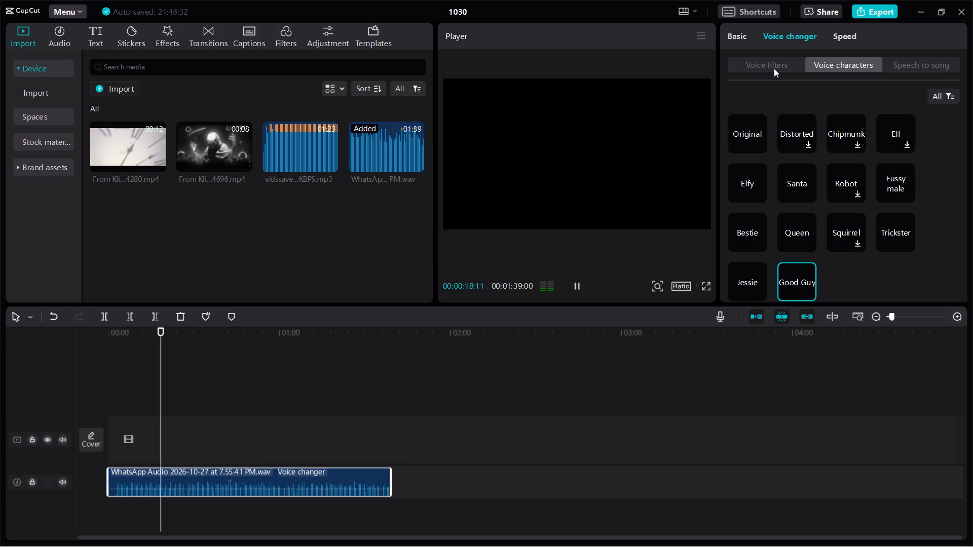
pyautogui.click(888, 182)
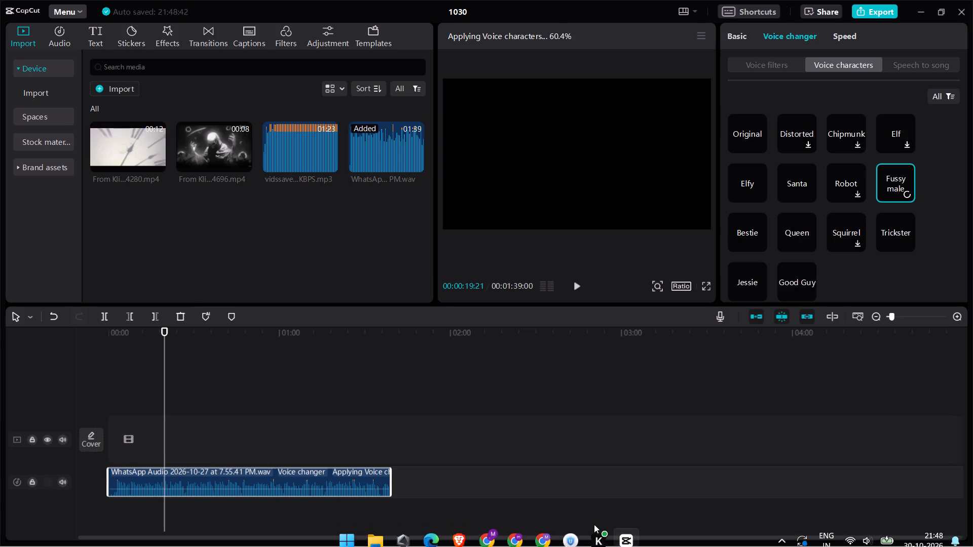
# Switch to Chrome and download the converted WhatsApp Audio 2026-10-30 at 9.37.04 PM.wav from CloudConvert.
pyautogui.click(509, 538)
pyautogui.click(885, 295)
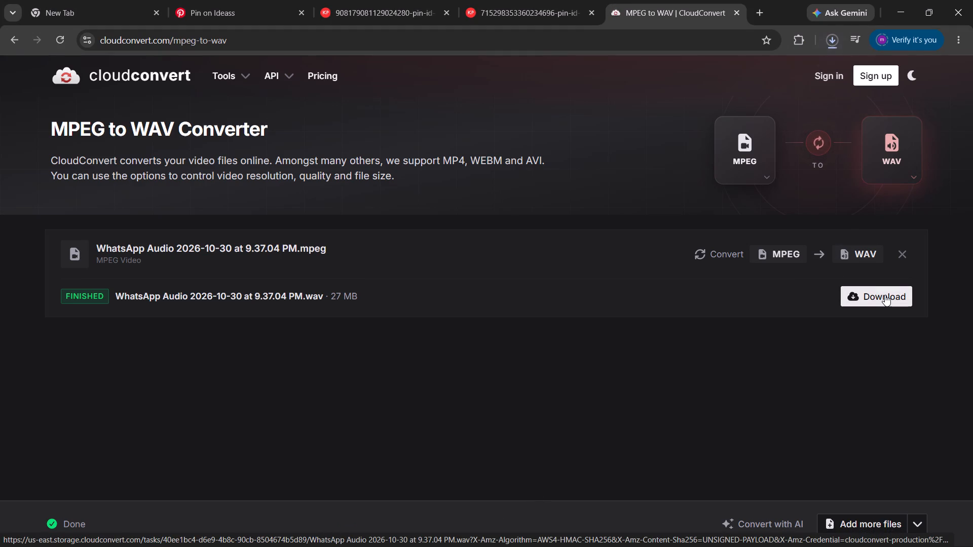
# Check the browser downloads, switch back to CapCut, and play back parts of the WhatsApp audio with its Fussy male voice.
pyautogui.click(828, 37)
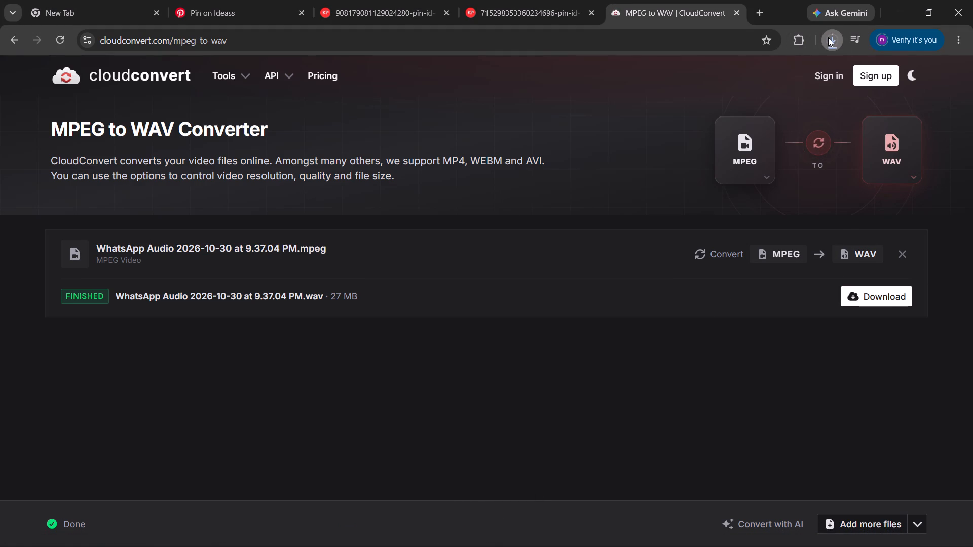
pyautogui.click(918, 0)
pyautogui.click(306, 388)
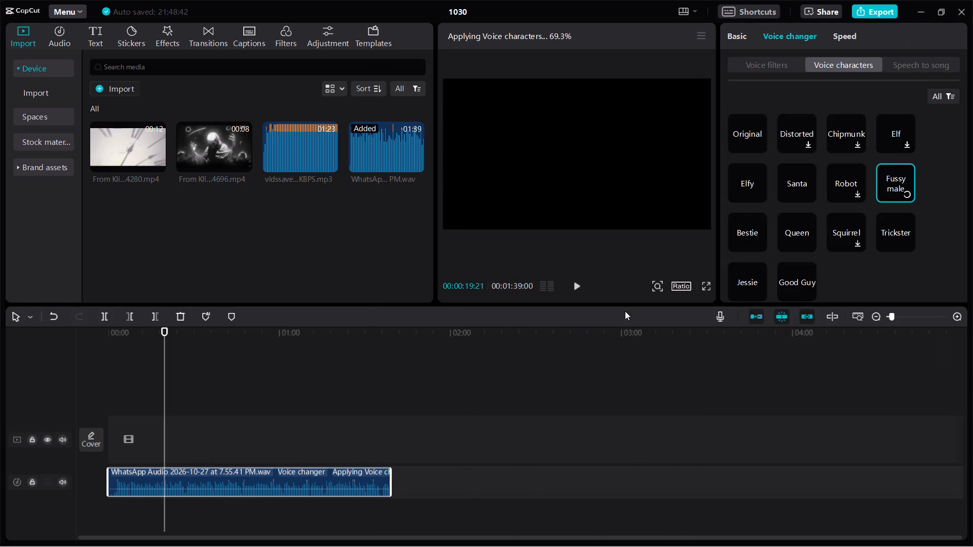
pyautogui.moveTo(566, 289); pyautogui.dragTo(575, 288)
pyautogui.click(575, 288)
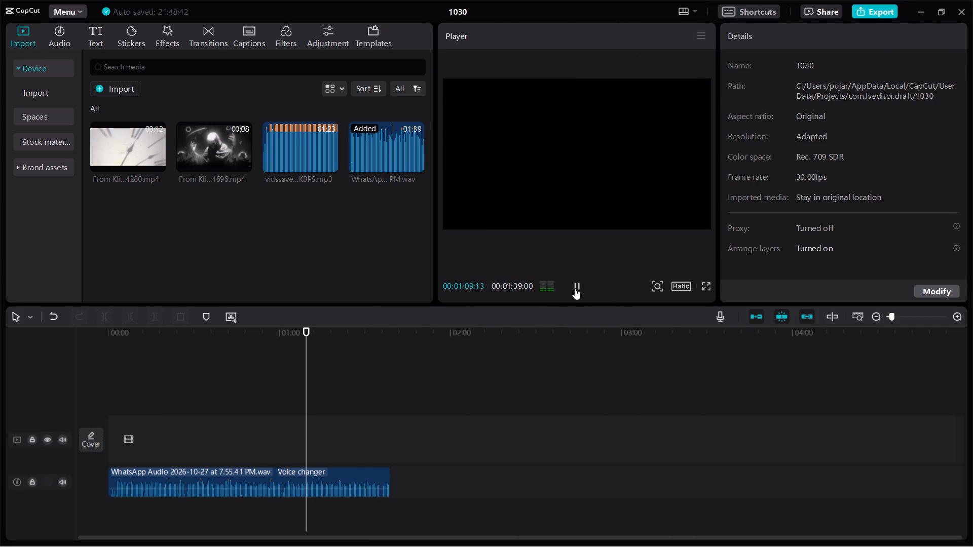
pyautogui.click(189, 329)
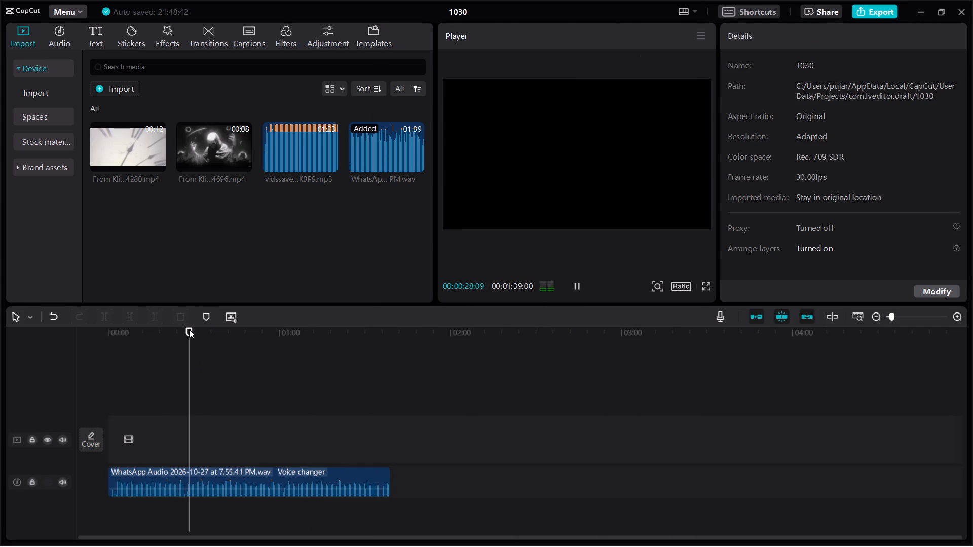
pyautogui.click(582, 287)
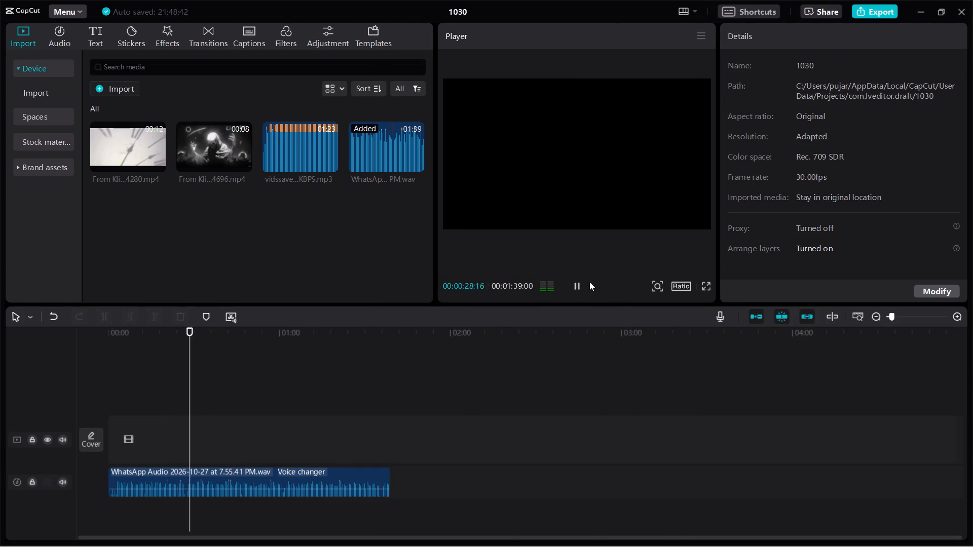
pyautogui.click(249, 484)
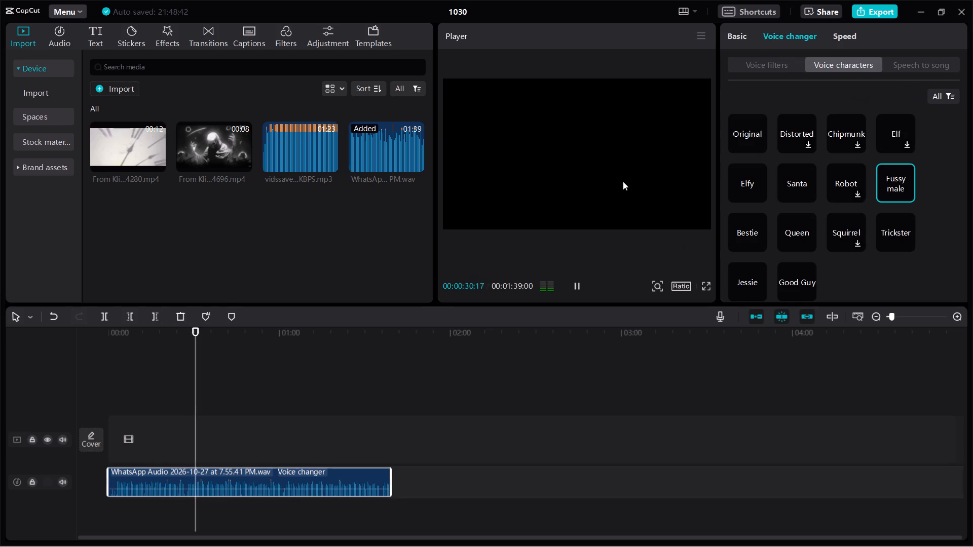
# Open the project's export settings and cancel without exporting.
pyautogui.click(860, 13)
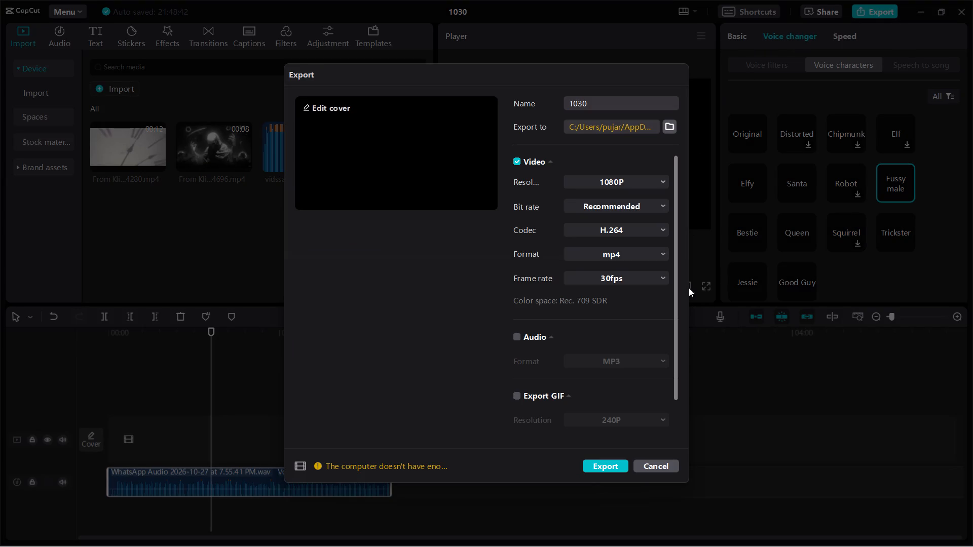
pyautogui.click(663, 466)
# Delete the voice-altered WhatsApp Audio 2026-10-27 at 7.55.41 PM.wav clip from the timeline.
pyautogui.click(339, 478)
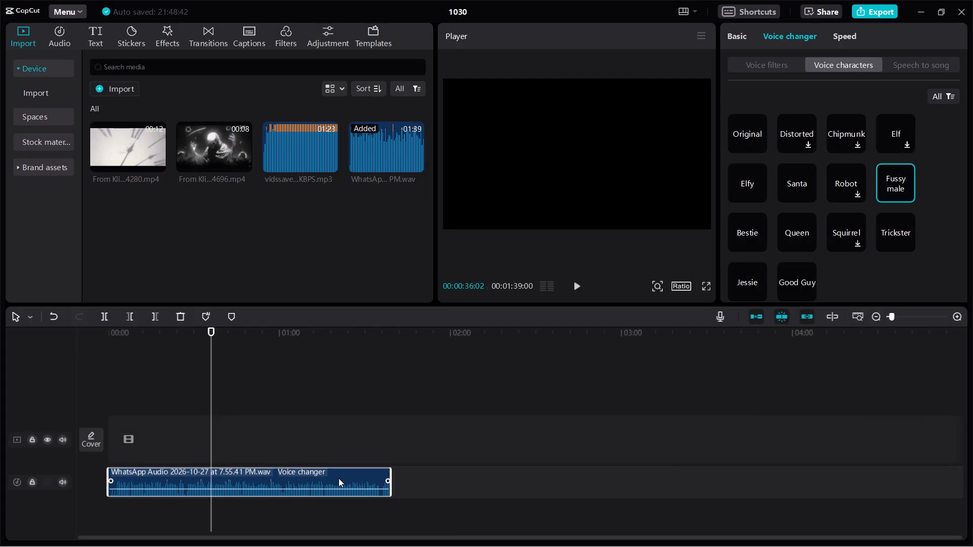
pyautogui.click(378, 479)
pyautogui.press('BackSpace')
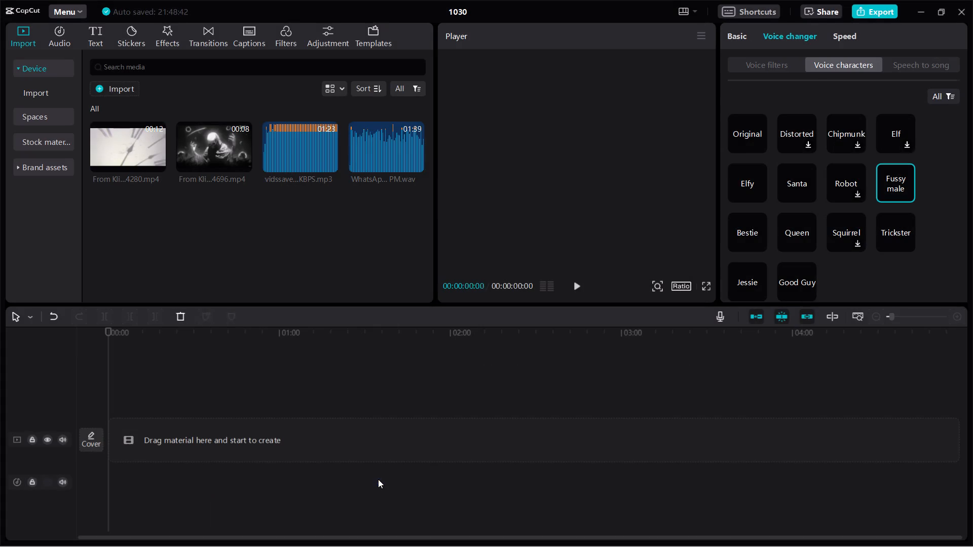
# Add the Klickpin clip ending in 4280.mp4 to the start of the empty main video track.
pyautogui.moveTo(136, 149); pyautogui.dragTo(136, 151)
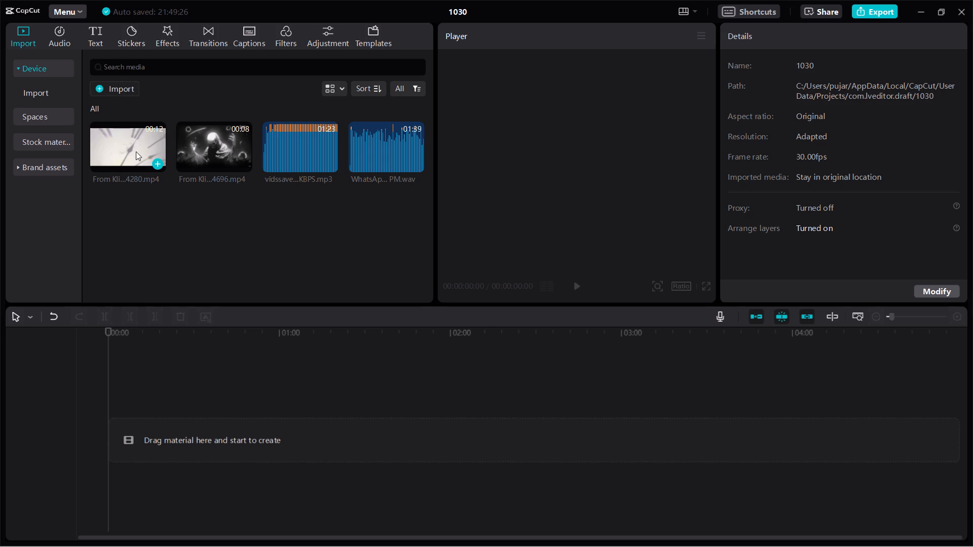
pyautogui.moveTo(136, 151); pyautogui.dragTo(180, 404)
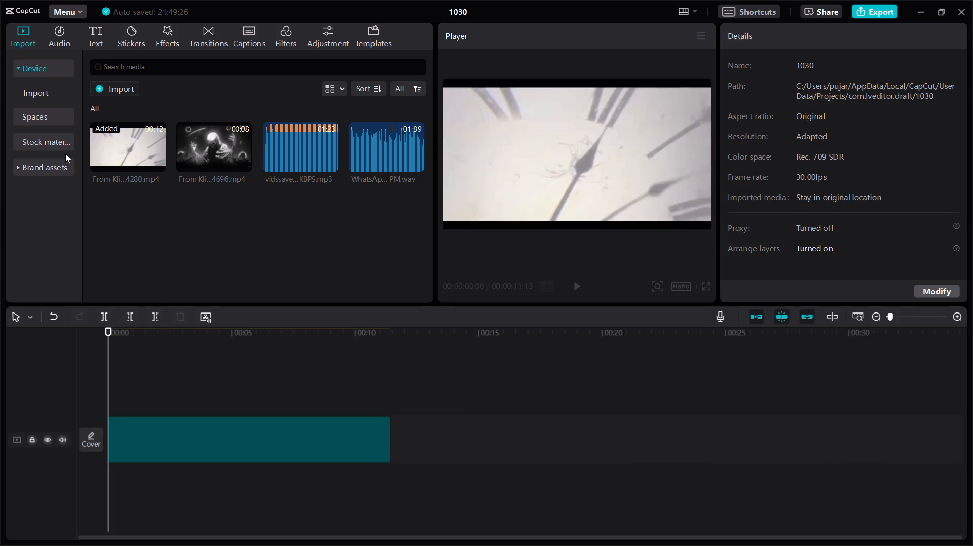
# Play the Klickpin clip through on the timeline and replay it from the start.
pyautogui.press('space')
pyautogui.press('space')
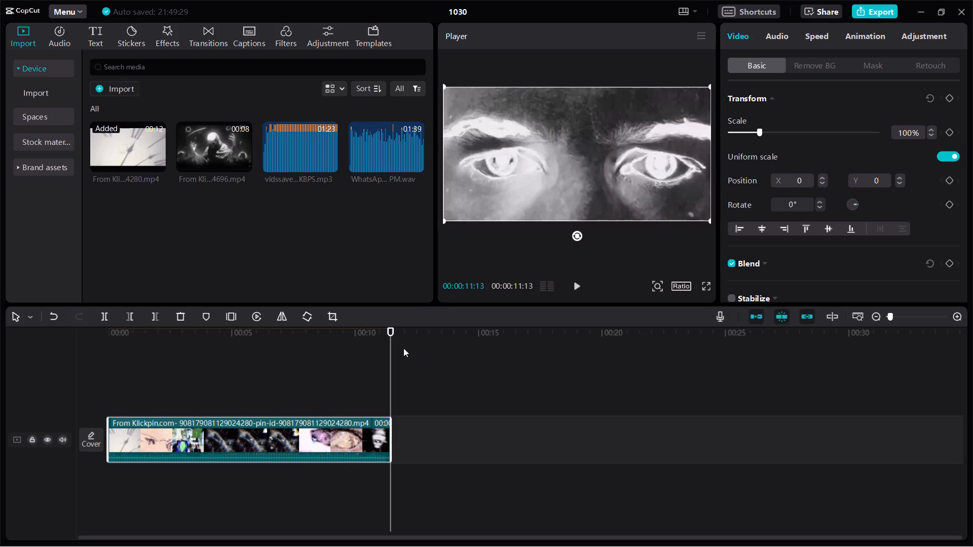
pyautogui.moveTo(314, 333); pyautogui.dragTo(9, 382)
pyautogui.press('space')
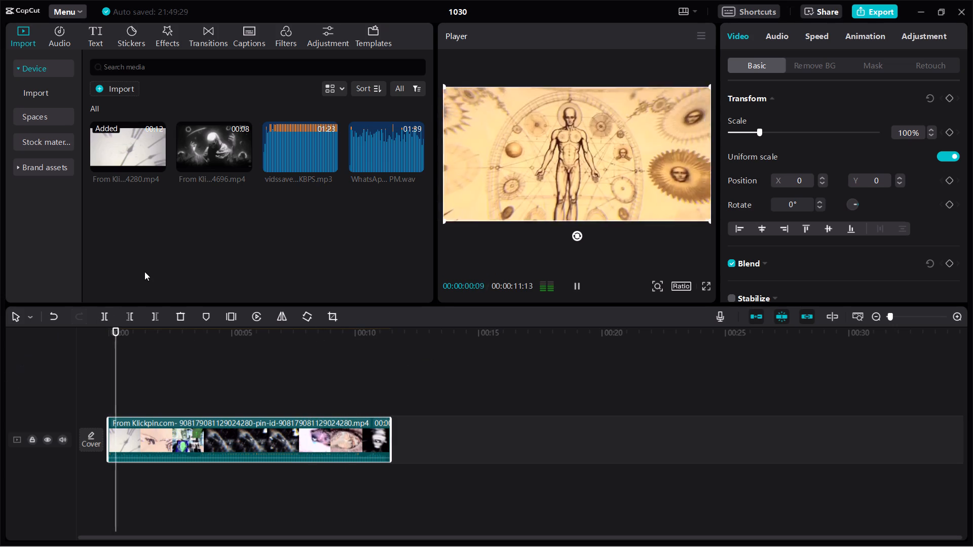
# Pause the Klickpin clip's preview and view the text effects collection.
pyautogui.press('space')
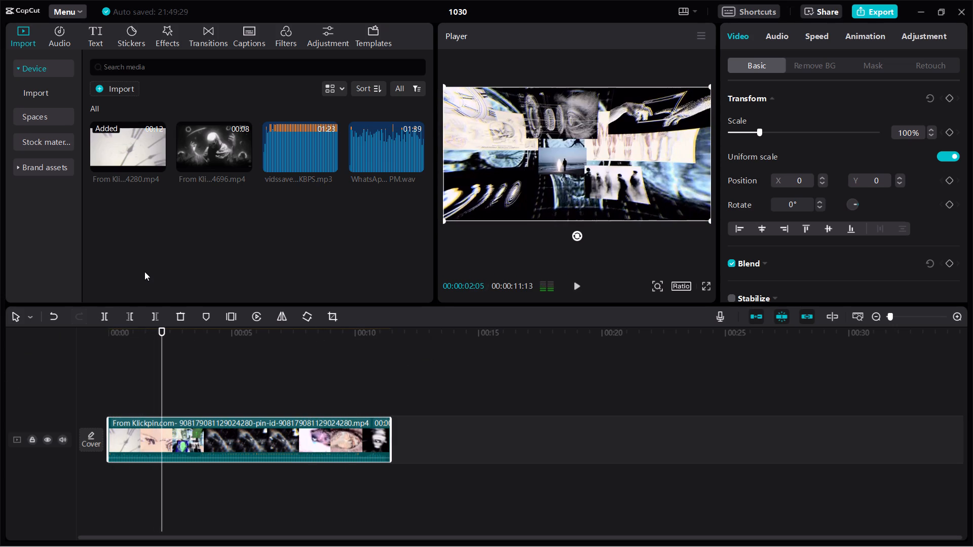
pyautogui.click(108, 47)
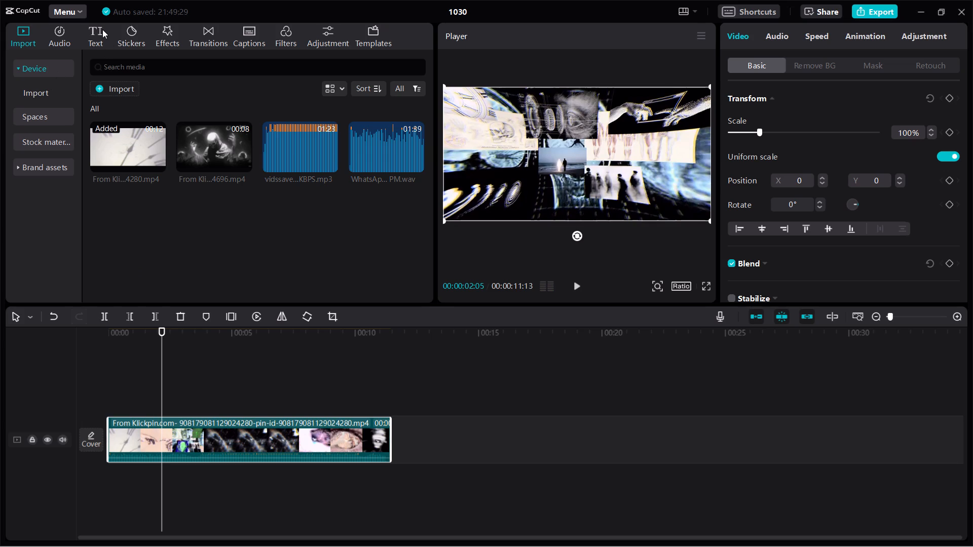
pyautogui.click(102, 29)
pyautogui.click(100, 32)
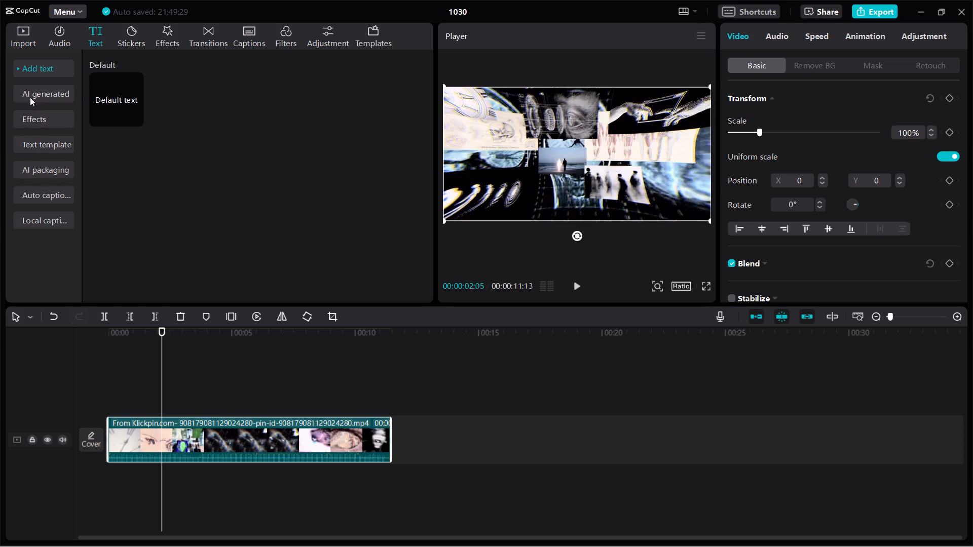
pyautogui.click(66, 119)
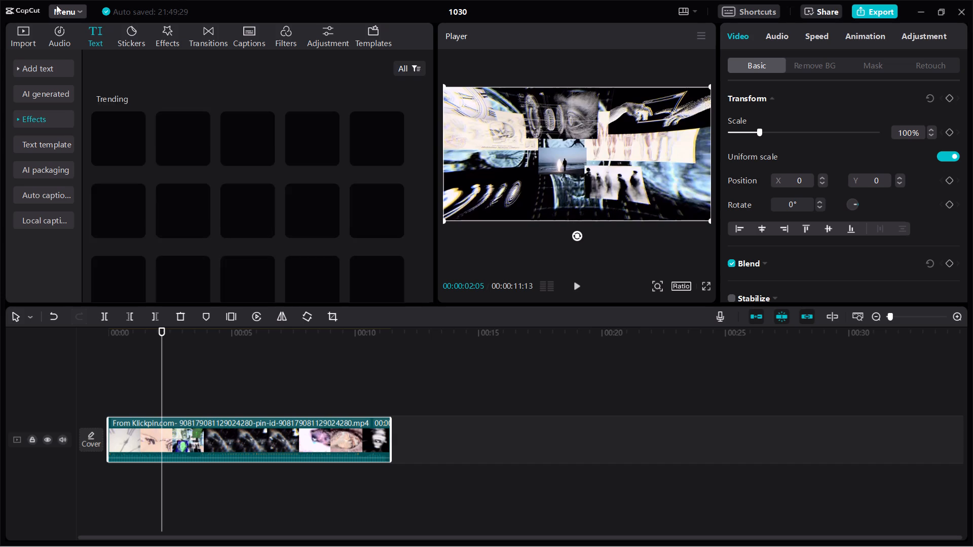
# Check in Chrome whether the converted WhatsApp WAV file has downloaded for import, and close the media selection dialog.
pyautogui.click(36, 43)
pyautogui.click(104, 88)
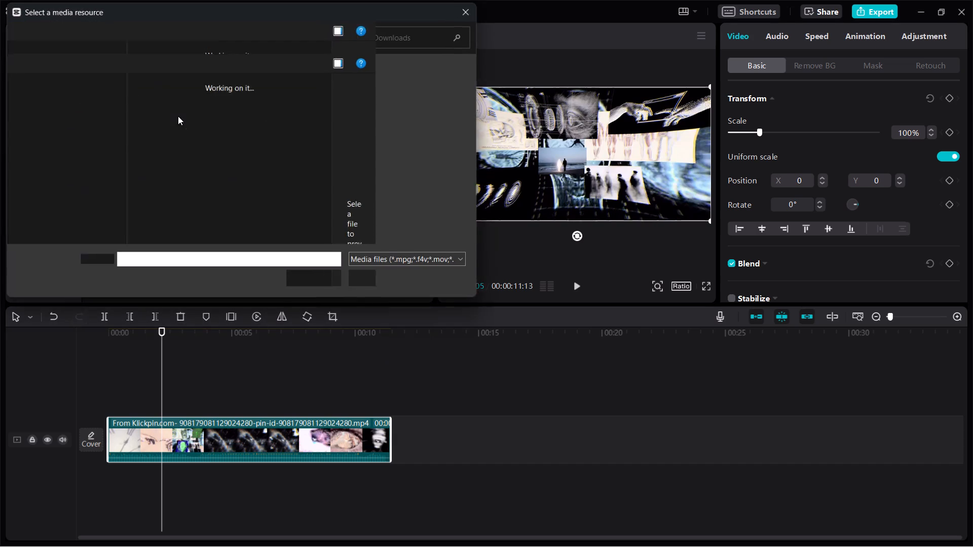
pyautogui.scroll(2, 227, 142)
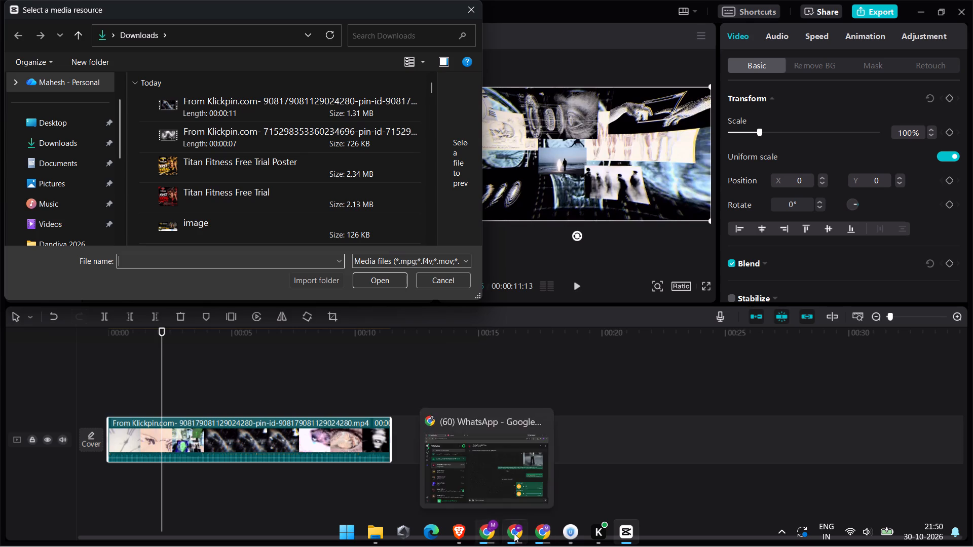
pyautogui.click(514, 533)
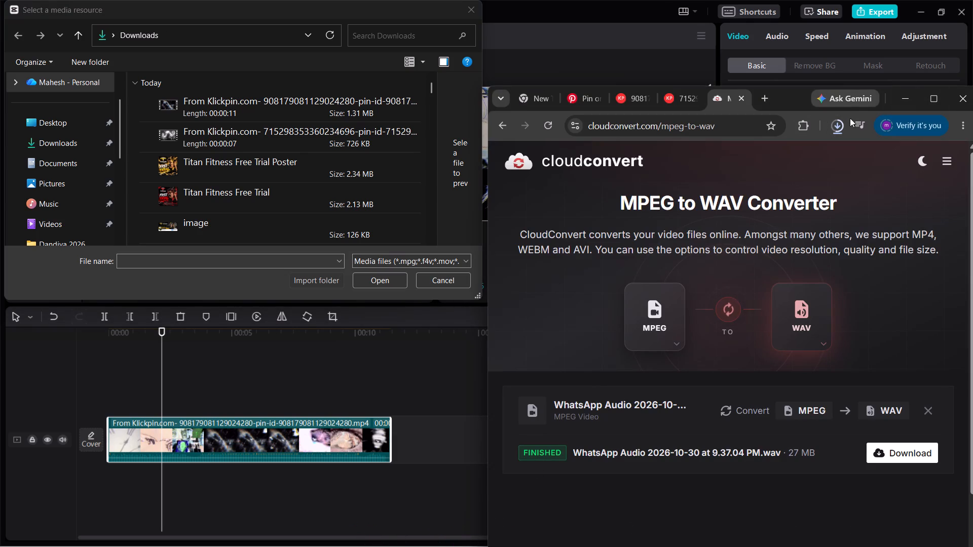
pyautogui.click(840, 128)
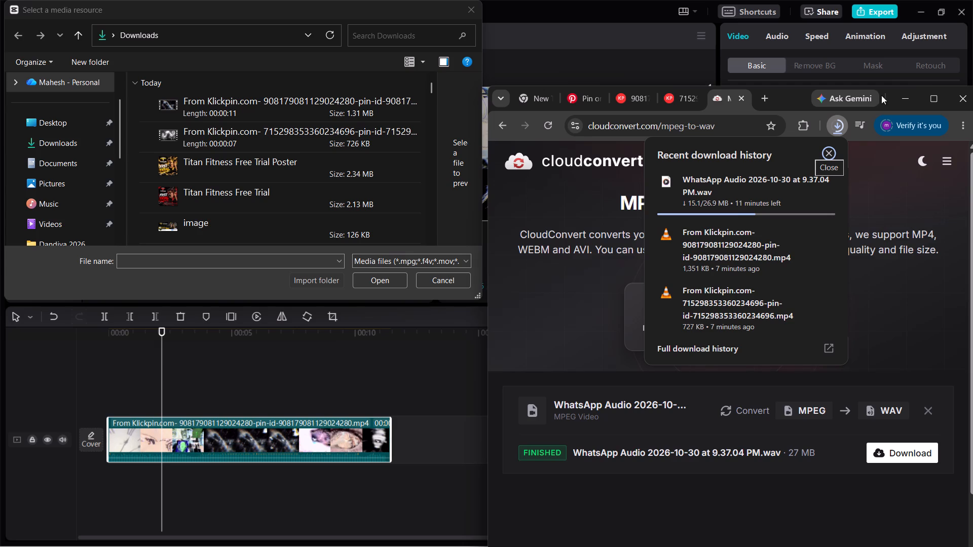
pyautogui.click(903, 91)
pyautogui.click(468, 16)
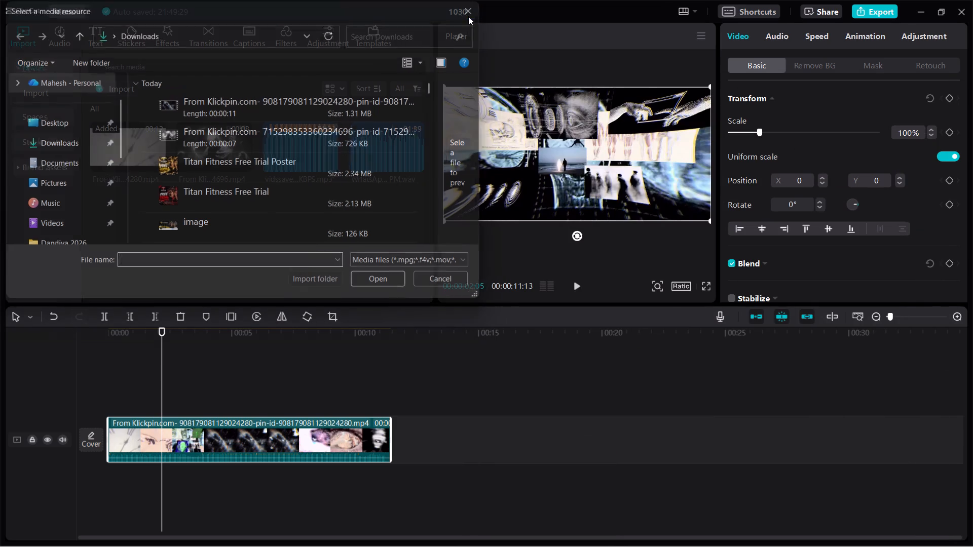
# Browse the text effects and add the white text with a purple glow to the timeline above the Klickpin clip.
pyautogui.click(125, 42)
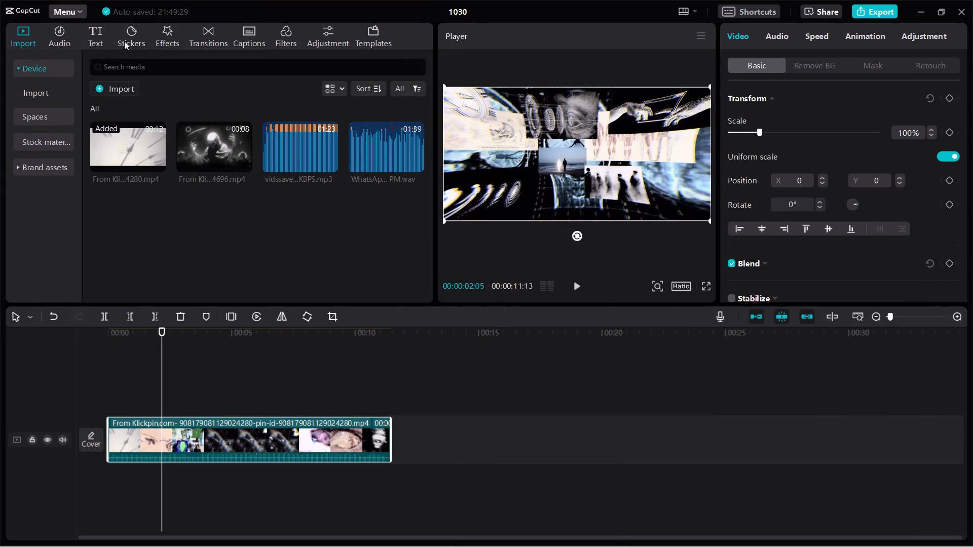
pyautogui.click(106, 35)
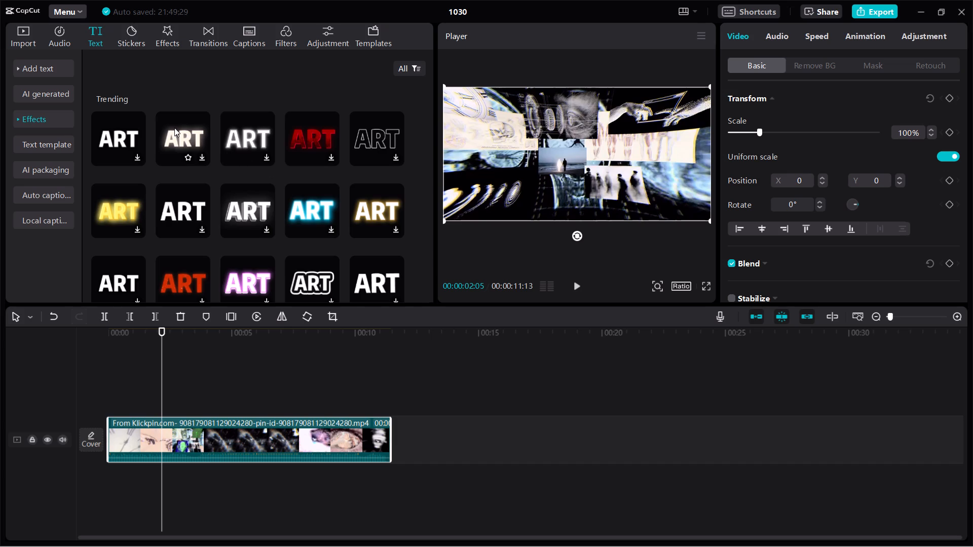
pyautogui.scroll(-5, 230, 224)
pyautogui.scroll(5, 230, 224)
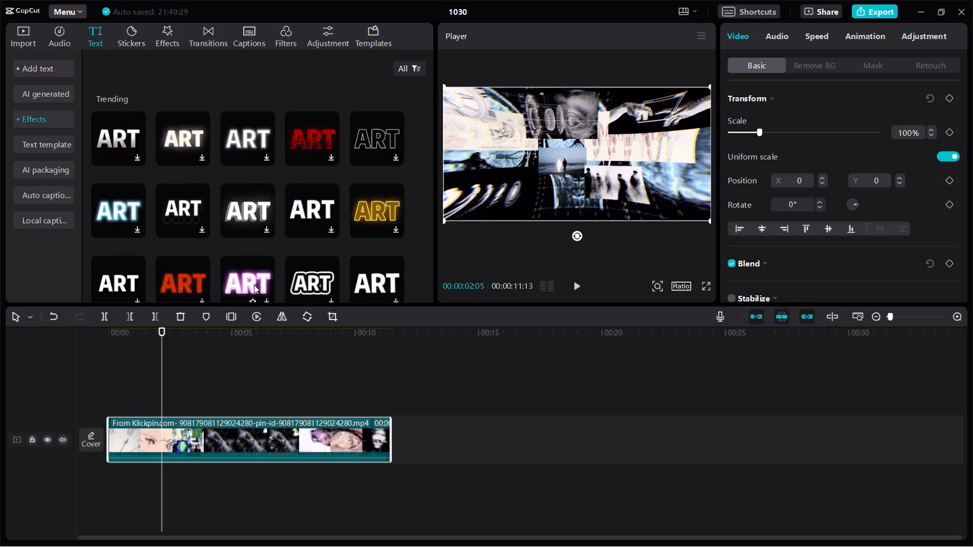
pyautogui.scroll(-2, 222, 254)
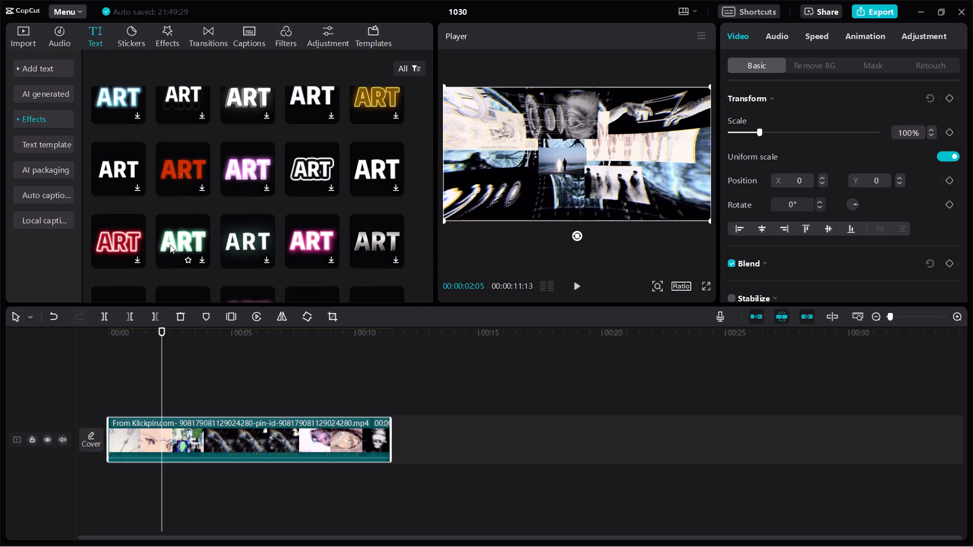
pyautogui.scroll(-3, 170, 245)
pyautogui.scroll(-2, 288, 238)
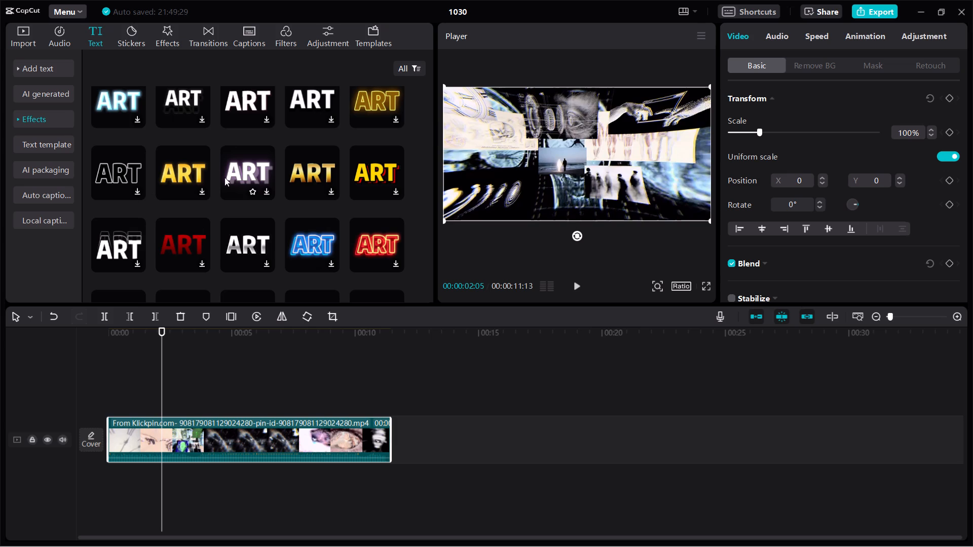
pyautogui.scroll(-2, 231, 180)
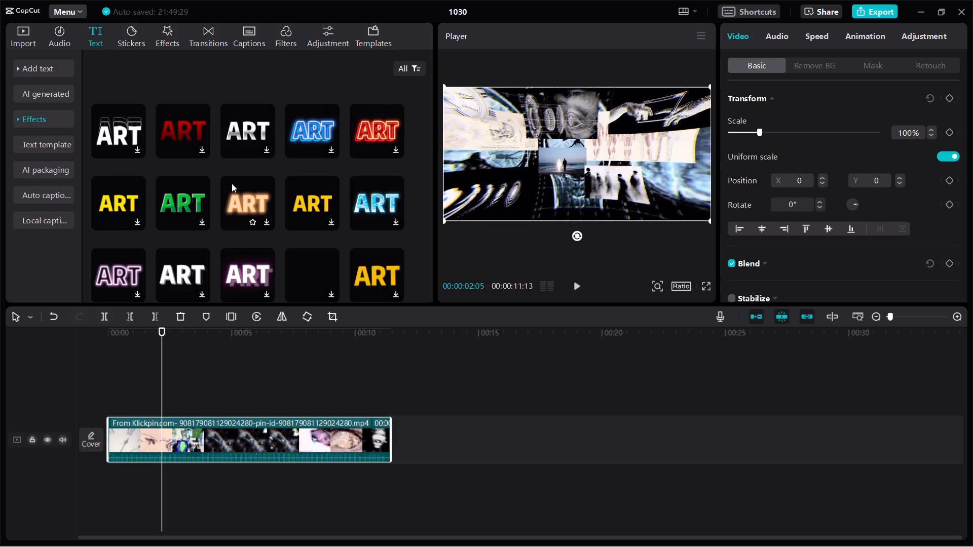
pyautogui.scroll(2, 232, 183)
pyautogui.moveTo(230, 175); pyautogui.dragTo(214, 287)
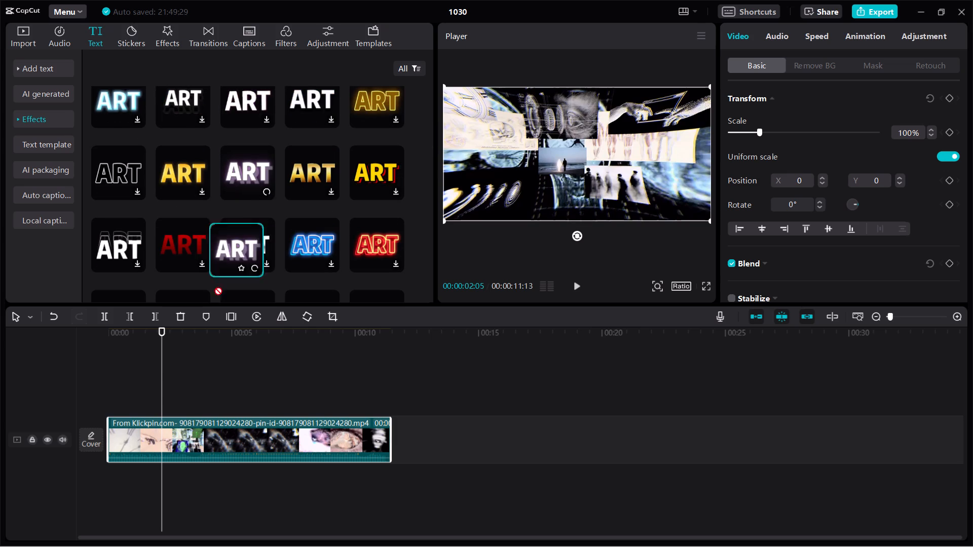
pyautogui.moveTo(214, 287); pyautogui.dragTo(120, 393)
# Preview the opening seconds and move the Default text clip to the start of the timeline.
pyautogui.moveTo(156, 350); pyautogui.dragTo(126, 354)
pyautogui.click(132, 342)
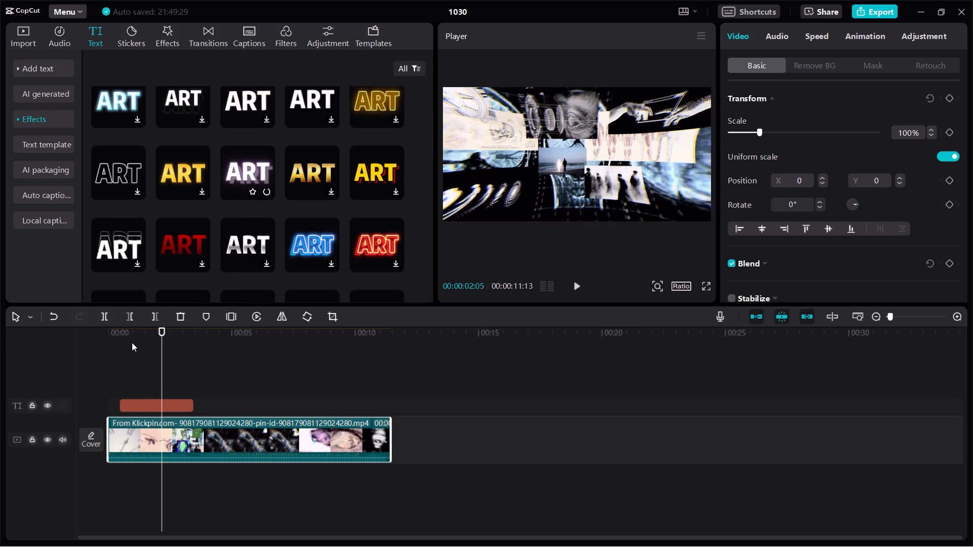
pyautogui.click(132, 337)
pyautogui.press('space')
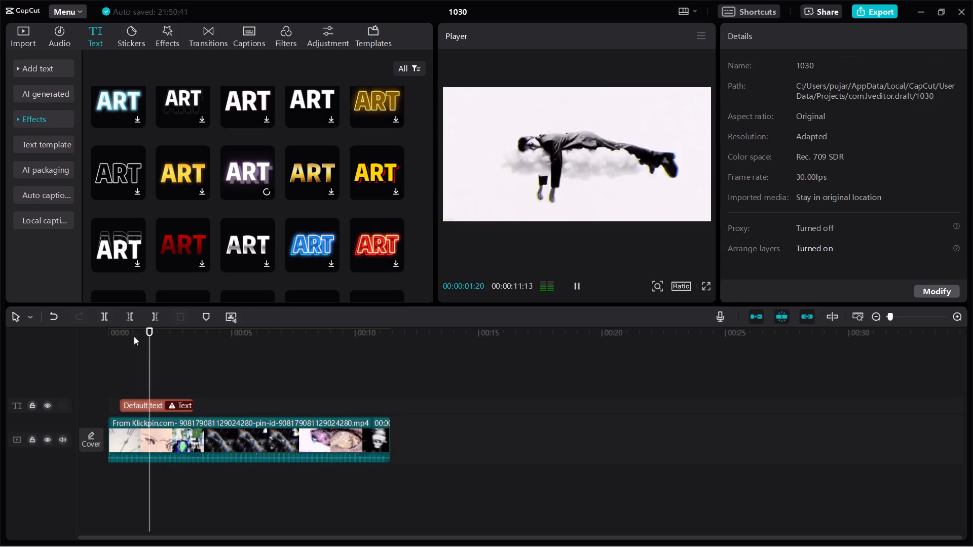
pyautogui.press('space')
pyautogui.moveTo(142, 404); pyautogui.dragTo(130, 406)
pyautogui.click(134, 404)
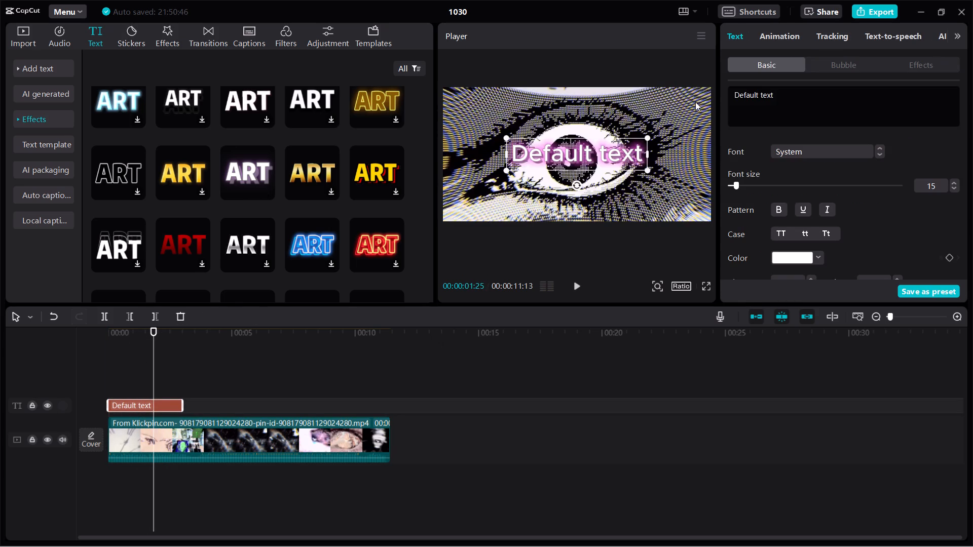
# Replace the default text with "INDIANS PHHONKS ARE" on the first line and "NOT GooD" on the second.
pyautogui.tripleClick(742, 100)
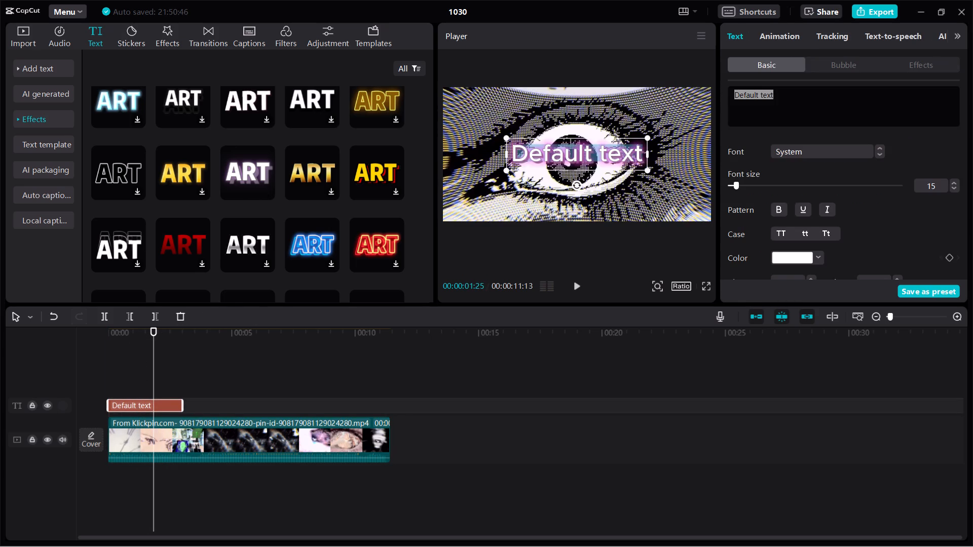
pyautogui.hotkey('shift', 'i')
pyautogui.write('NDIAN')
pyautogui.press('space')
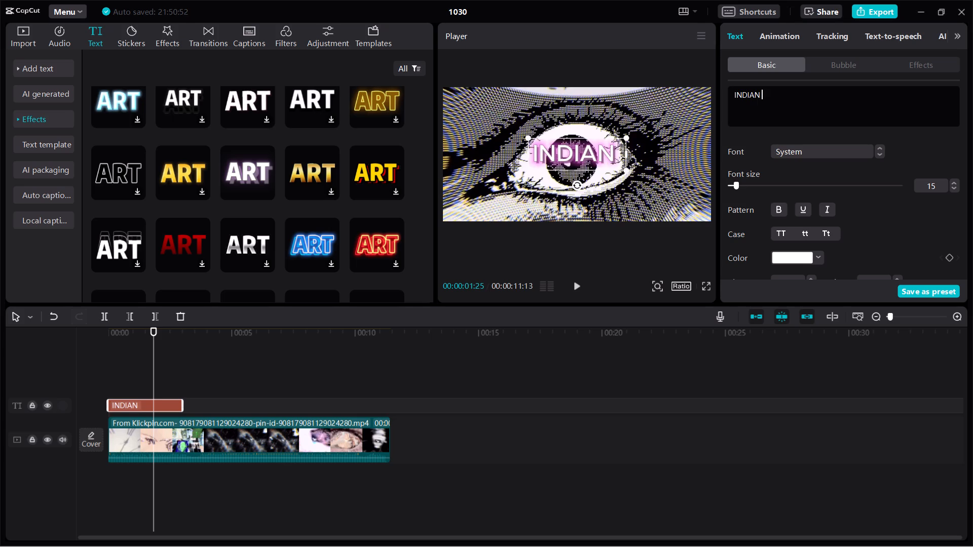
pyautogui.hotkey('shift', 'BackSpace')
pyautogui.write('S')
pyautogui.press('space')
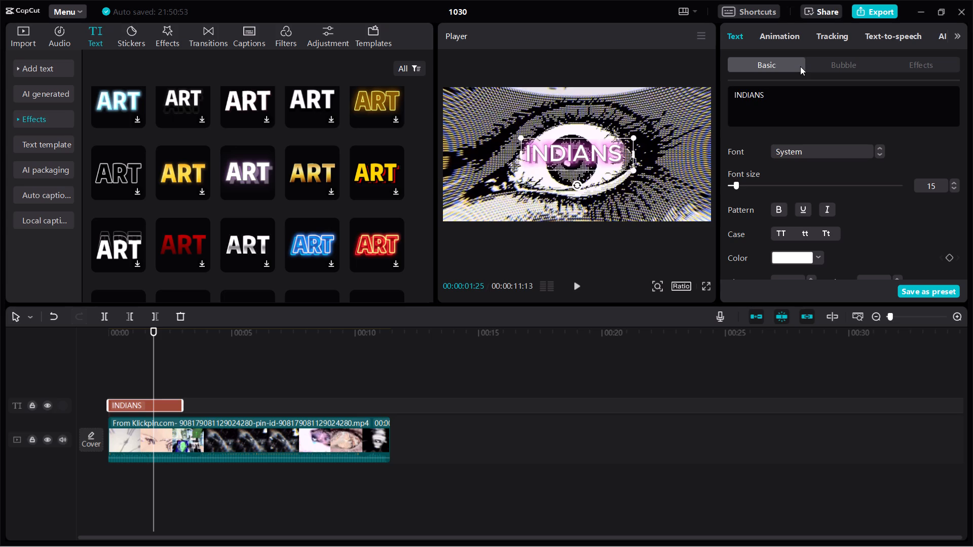
pyautogui.write('PH')
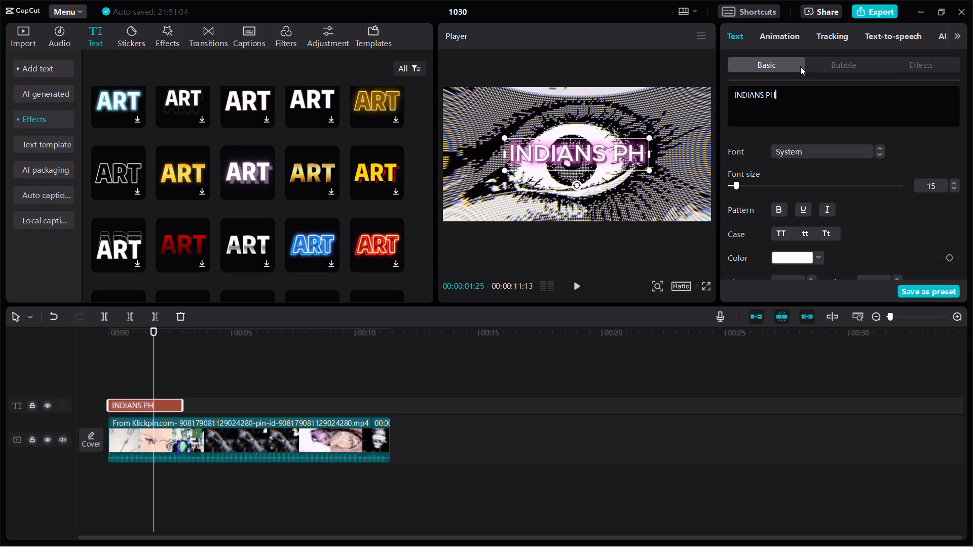
pyautogui.write('HO')
pyautogui.write('NKK')
pyautogui.hotkey('shift', 'BackSpace')
pyautogui.write('S ARE')
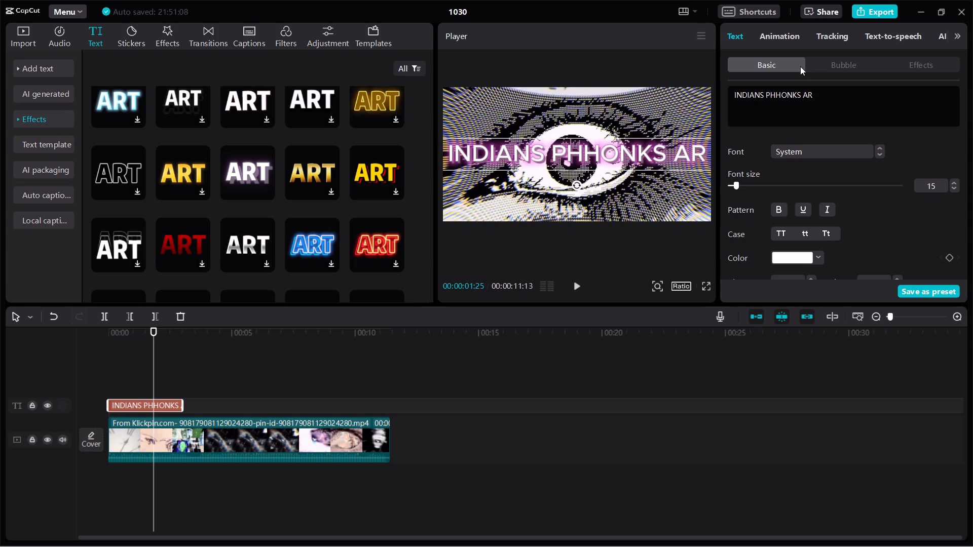
pyautogui.press('space')
pyautogui.hotkey('shift', 'BackSpace')
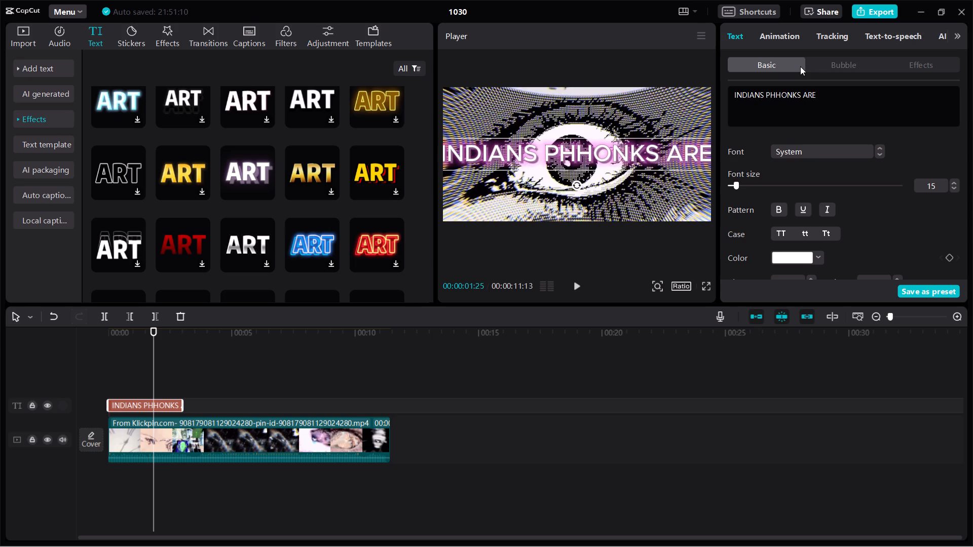
pyautogui.press('Return')
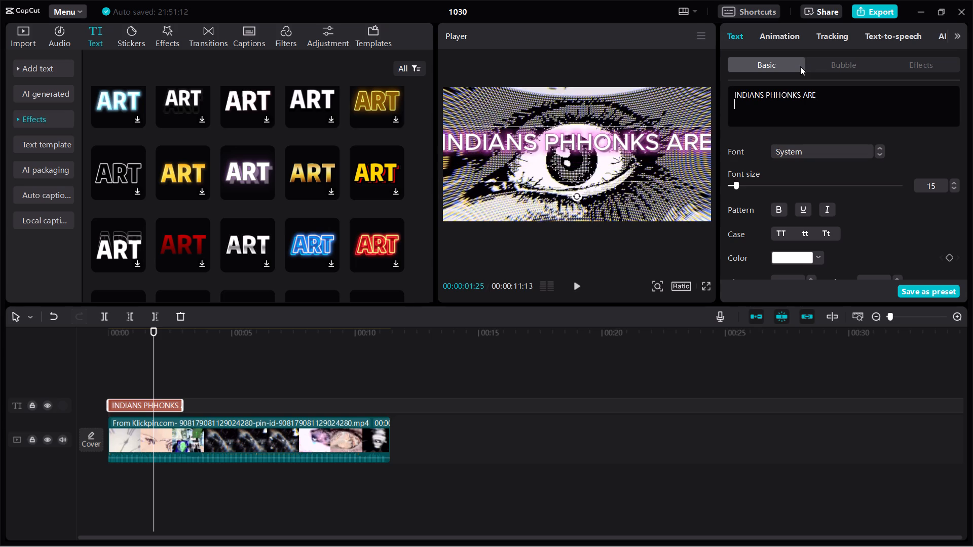
pyautogui.hotkey('shift', 'n')
pyautogui.write('OT G')
pyautogui.write('ooD')
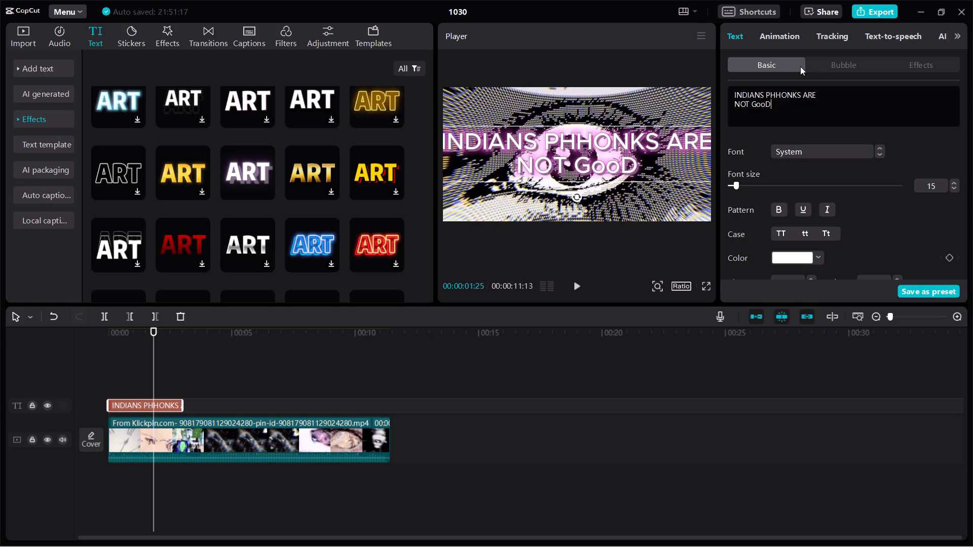
# Browse the font choices for the title and apply the 源真ゴクP font.
pyautogui.doubleClick(856, 145)
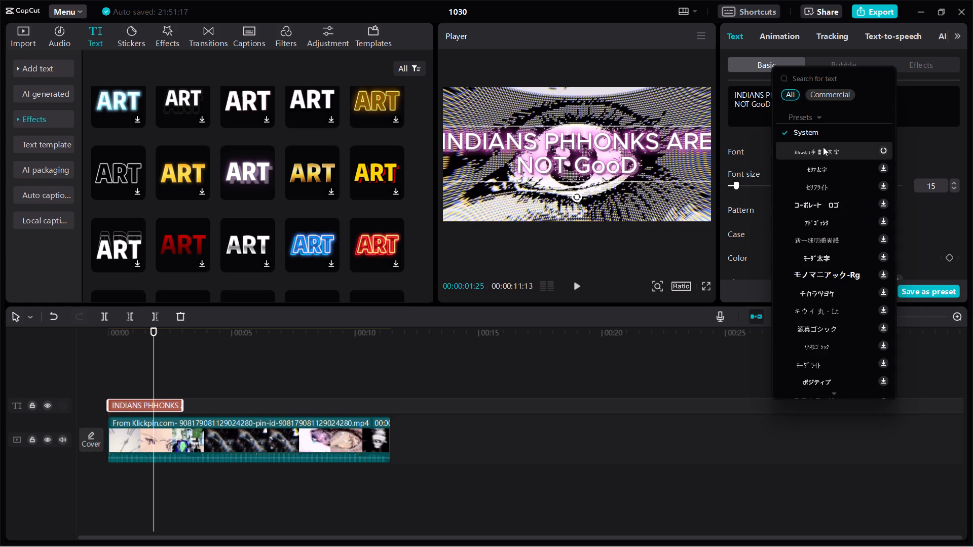
pyautogui.scroll(-4, 815, 231)
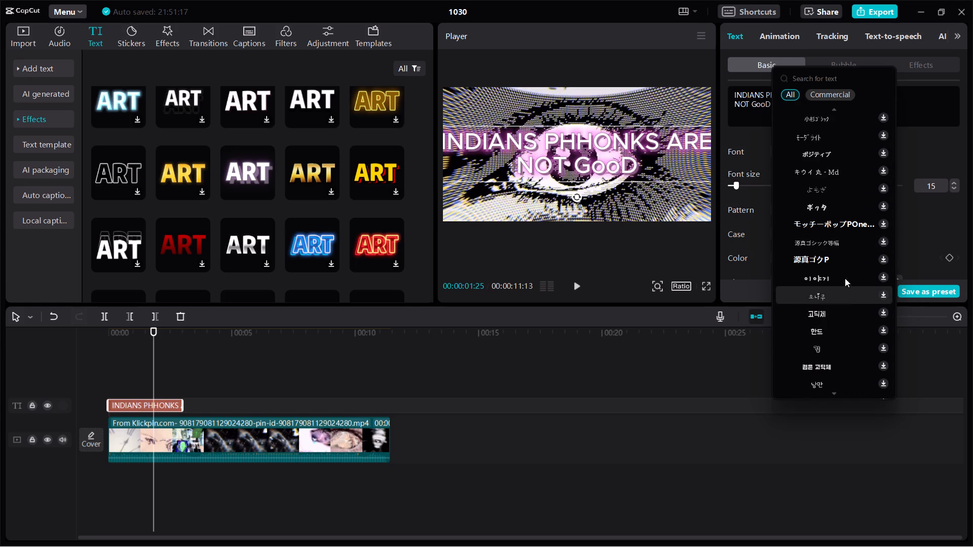
pyautogui.click(844, 264)
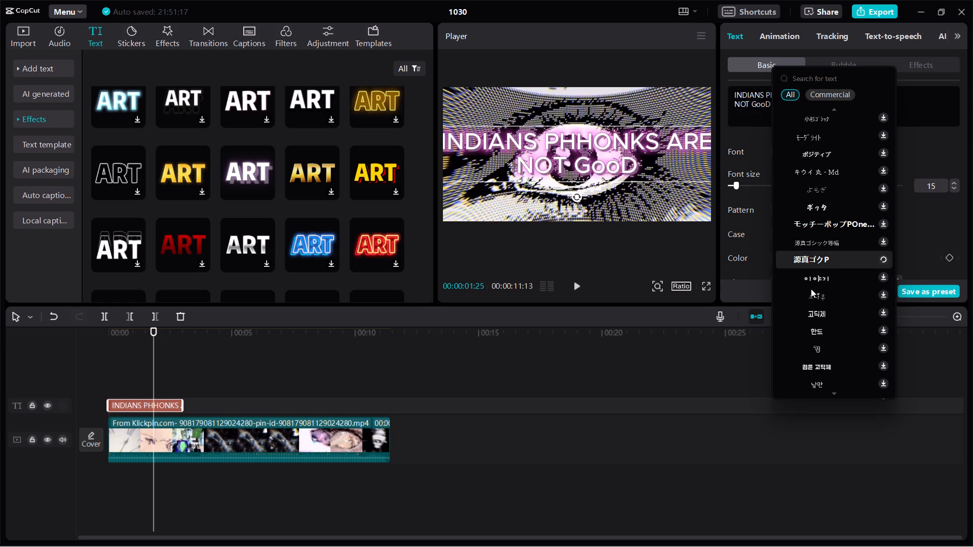
pyautogui.click(752, 134)
# Scale the title down to about three quarters of the frame width and move it toward the frame's right edge.
pyautogui.moveTo(679, 168); pyautogui.dragTo(646, 166)
pyautogui.moveTo(688, 180); pyautogui.dragTo(638, 147)
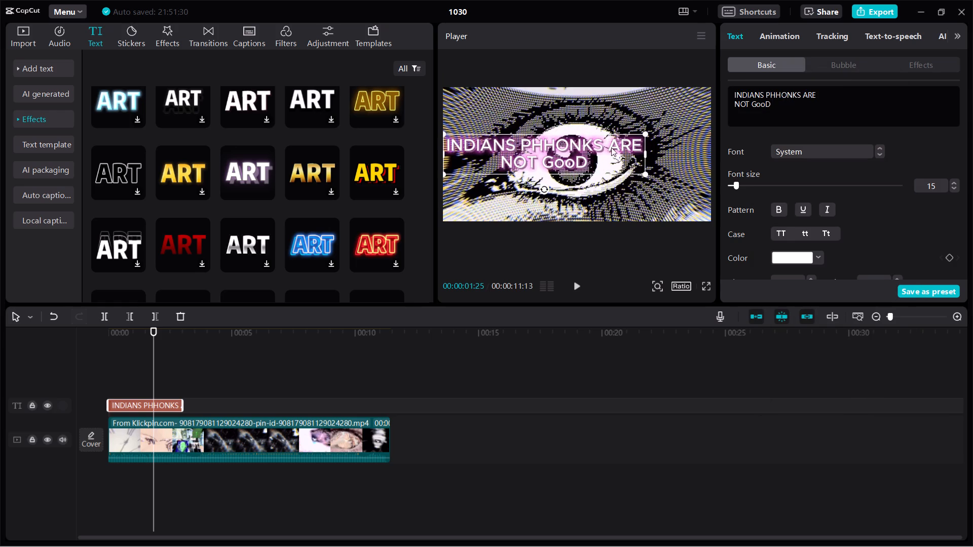
pyautogui.moveTo(604, 162); pyautogui.dragTo(667, 163)
# Apply bold to the two-line title text.
pyautogui.doubleClick(771, 208)
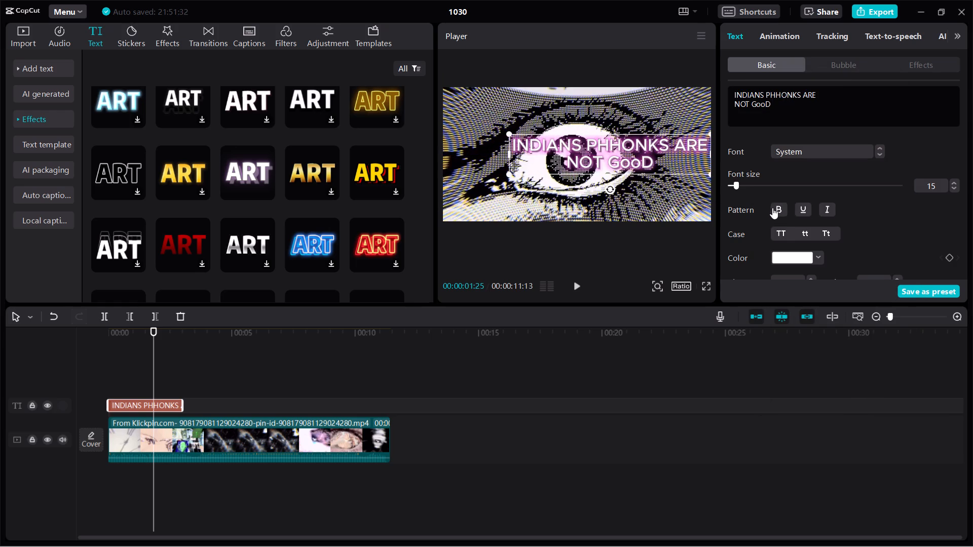
pyautogui.click(776, 209)
# Move the title back over the eye, near the middle of the video frame.
pyautogui.moveTo(684, 169); pyautogui.dragTo(645, 167)
pyautogui.moveTo(648, 165); pyautogui.dragTo(658, 166)
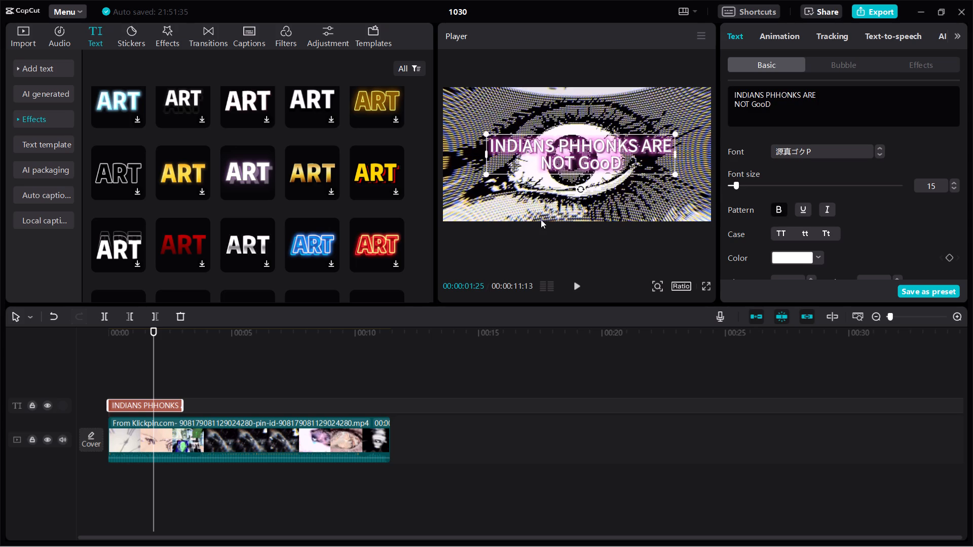
# Set the title's text color to pure red, FF0000.
pyautogui.click(790, 262)
pyautogui.moveTo(809, 300); pyautogui.dragTo(972, 237)
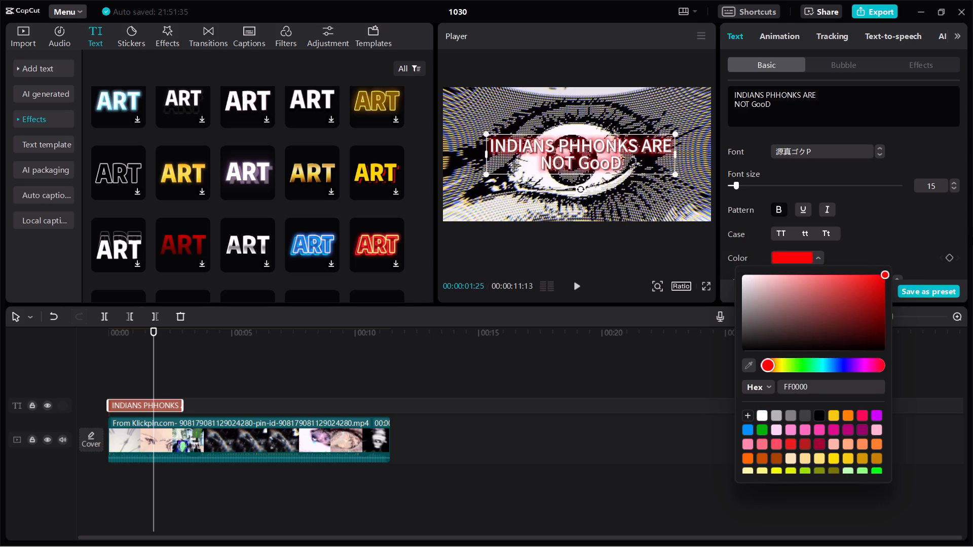
pyautogui.moveTo(972, 237); pyautogui.dragTo(972, 196)
# Close the text color picker and play the video's opening from the start twice to preview the title over the clip.
pyautogui.click(946, 258)
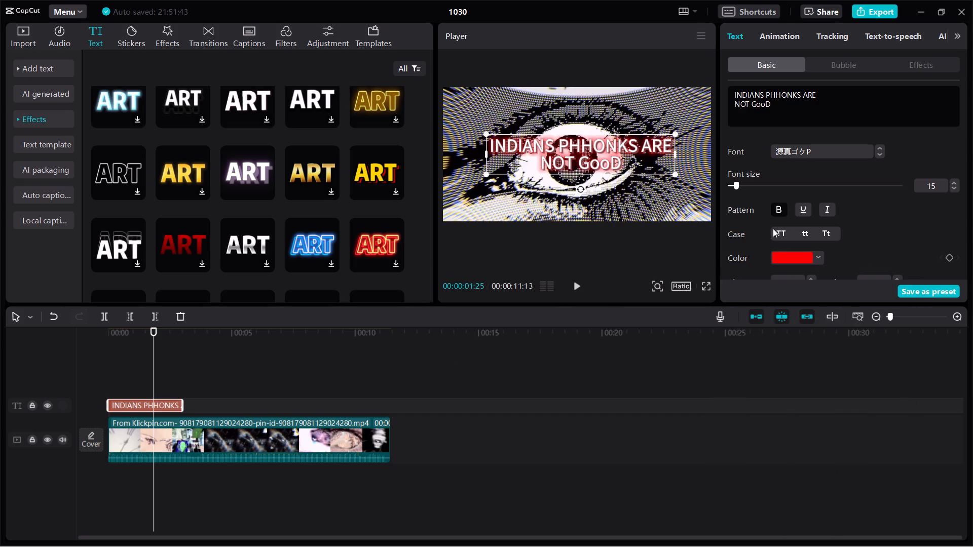
pyautogui.moveTo(159, 334); pyautogui.dragTo(42, 342)
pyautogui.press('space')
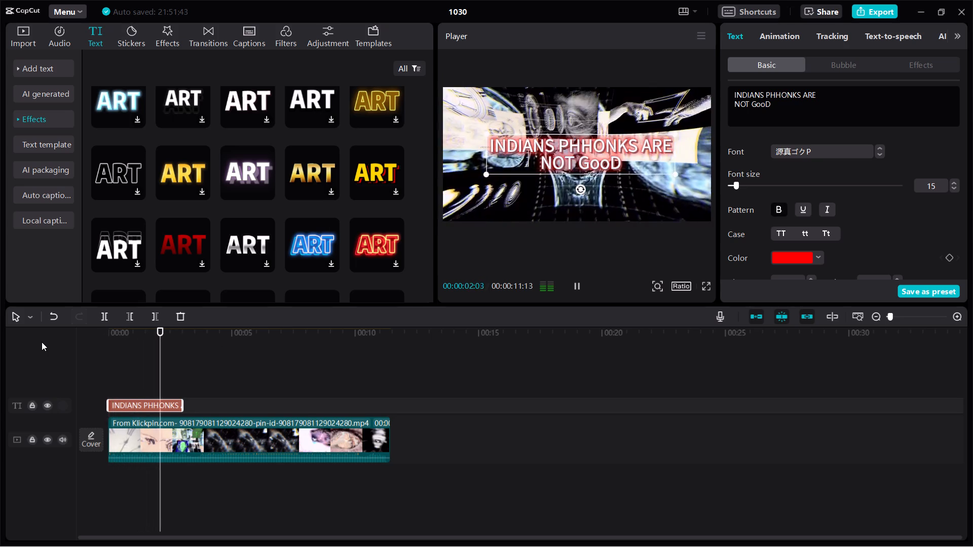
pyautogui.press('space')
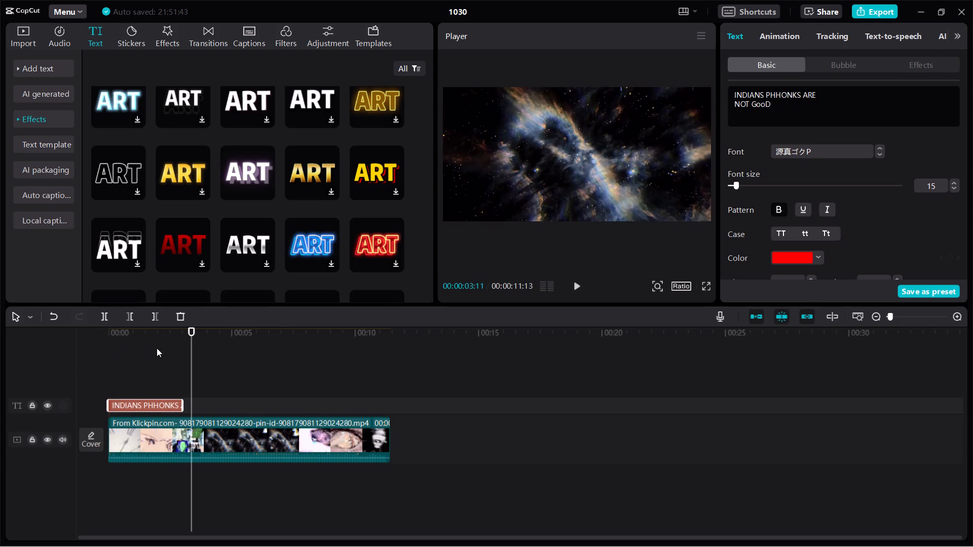
pyautogui.moveTo(177, 342); pyautogui.dragTo(107, 352)
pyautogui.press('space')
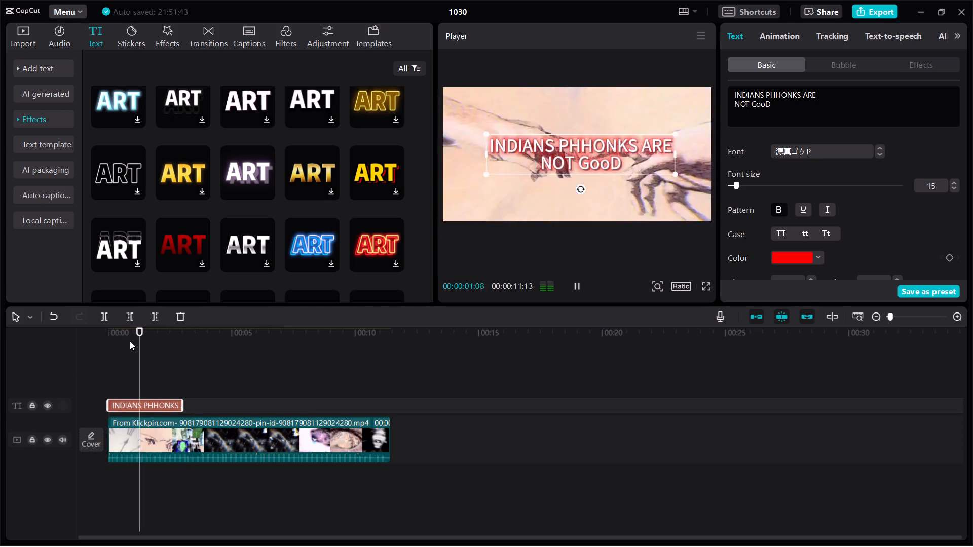
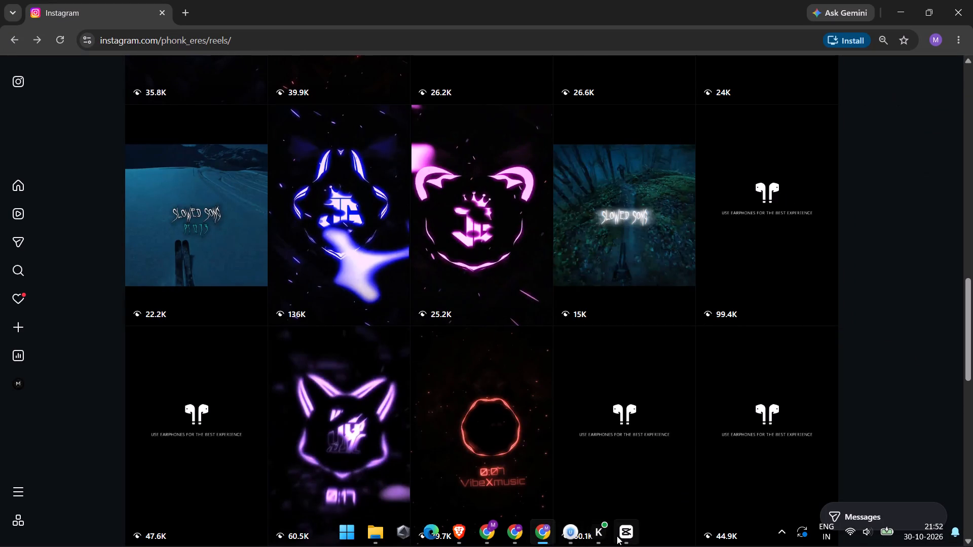
# Import the file WhatsApp Audio 2026-10-30 at 9.37.04 PM from the Downloads folder into the project media.
pyautogui.click(36, 37)
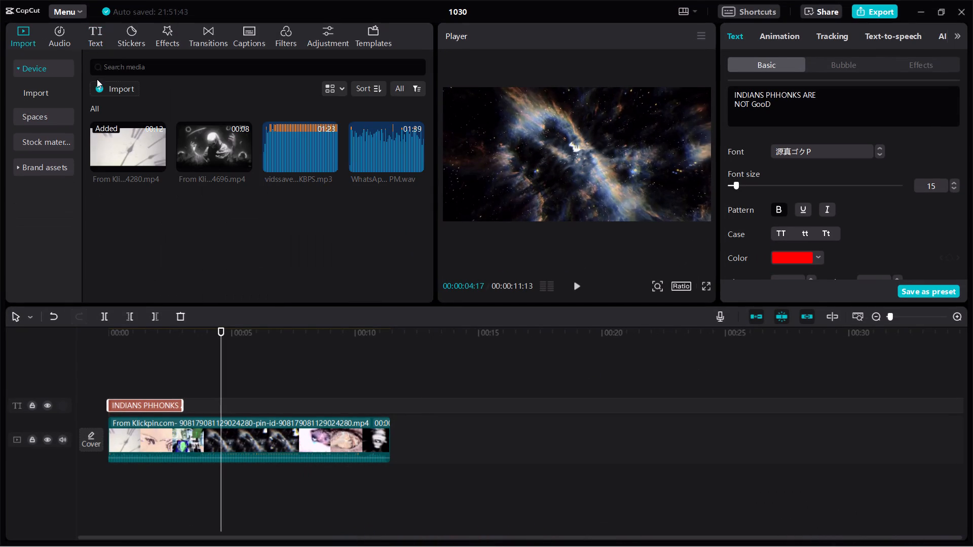
pyautogui.click(99, 82)
pyautogui.click(204, 100)
pyautogui.click(394, 290)
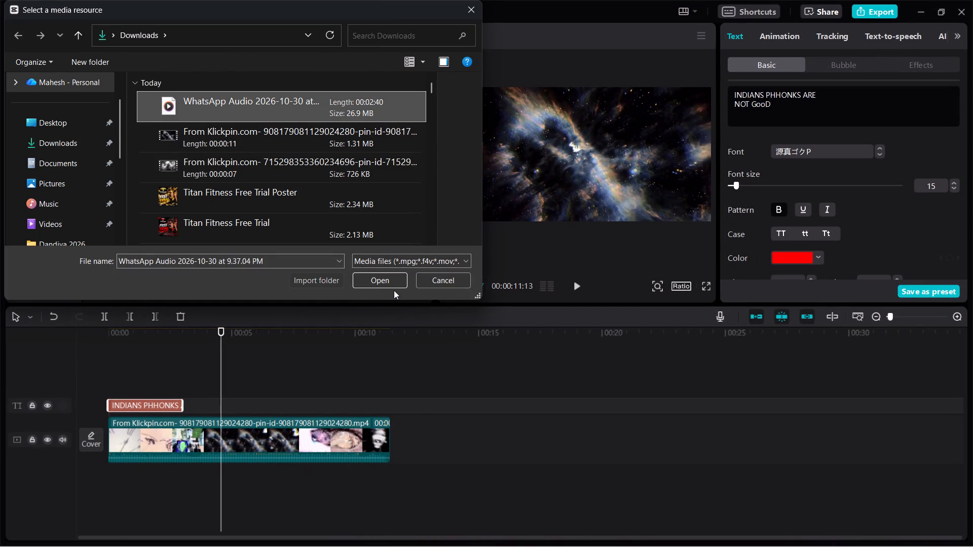
pyautogui.click(394, 285)
# Place the newly imported 02:41 WhatsApp audio beneath the video clip, aligned to the very start of the timeline.
pyautogui.moveTo(136, 218); pyautogui.dragTo(183, 250)
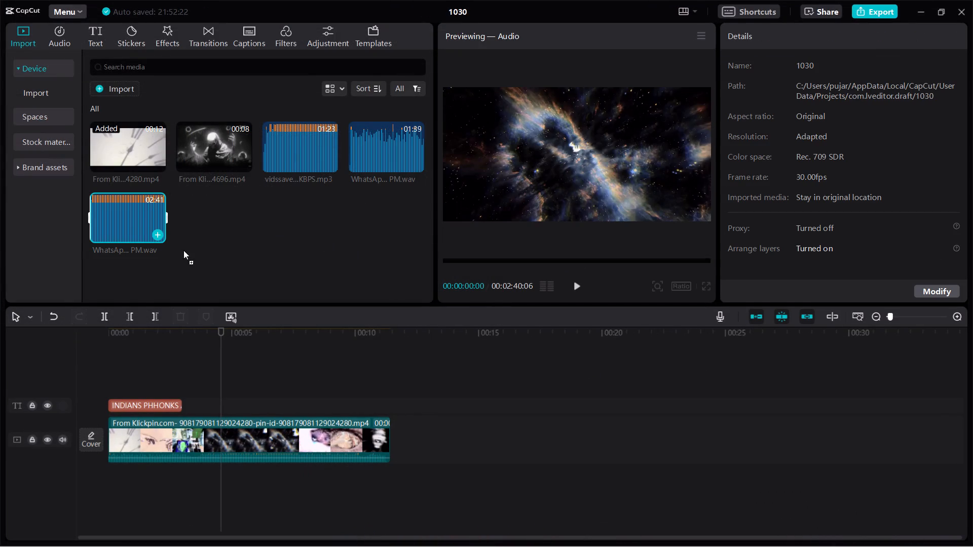
pyautogui.moveTo(183, 250); pyautogui.dragTo(368, 481)
pyautogui.moveTo(436, 489); pyautogui.dragTo(423, 487)
pyautogui.hotkey('ctrl', 'z')
pyautogui.moveTo(529, 477); pyautogui.dragTo(410, 476)
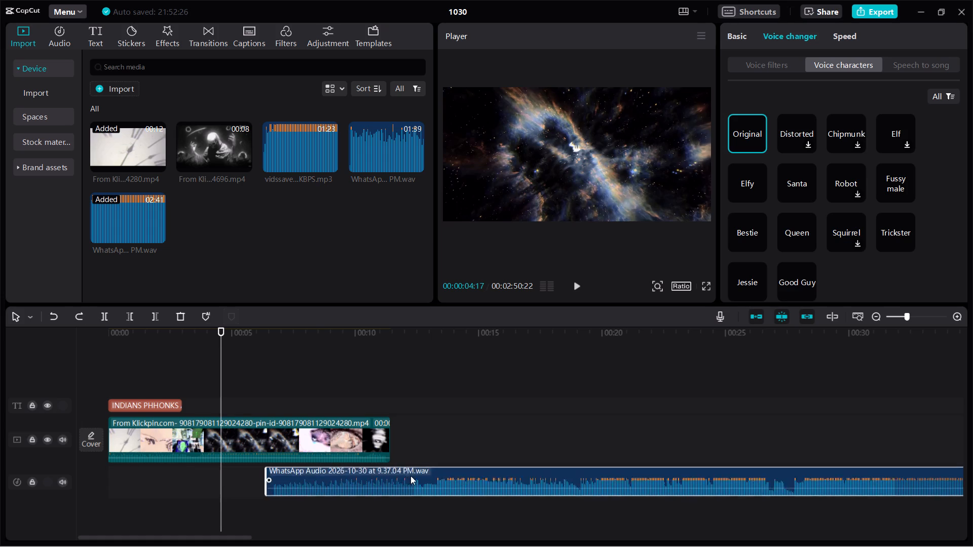
pyautogui.moveTo(410, 476); pyautogui.dragTo(265, 473)
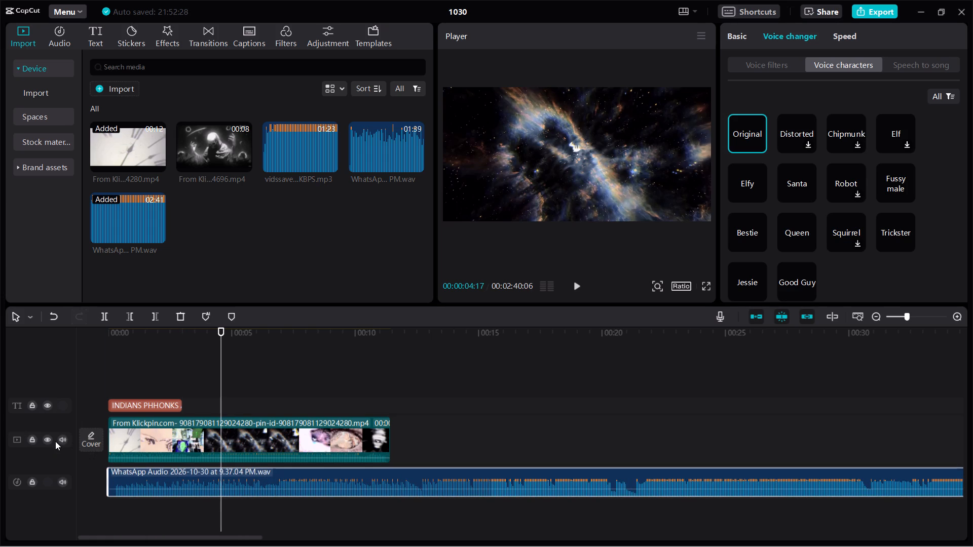
# Mute the main video track and return the playhead to the start of the timeline.
pyautogui.doubleClick(57, 441)
pyautogui.moveTo(185, 337); pyautogui.dragTo(91, 342)
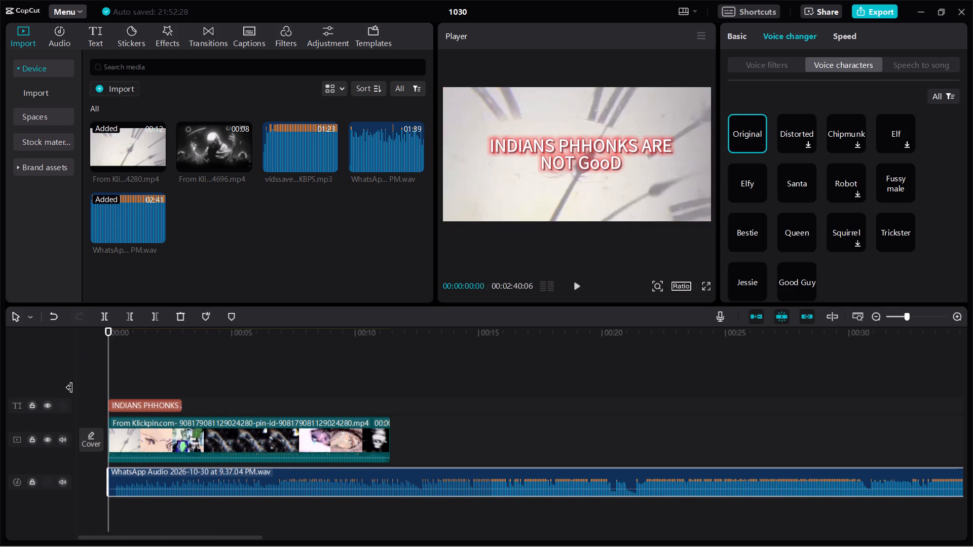
pyautogui.click(63, 440)
# Play the edit from the start to past the video clip's end, reviewing it with the new audio.
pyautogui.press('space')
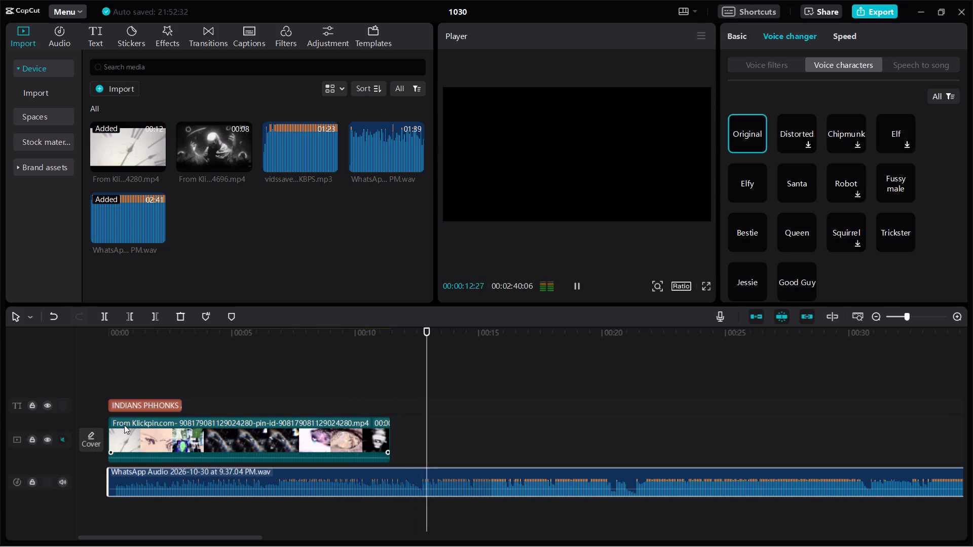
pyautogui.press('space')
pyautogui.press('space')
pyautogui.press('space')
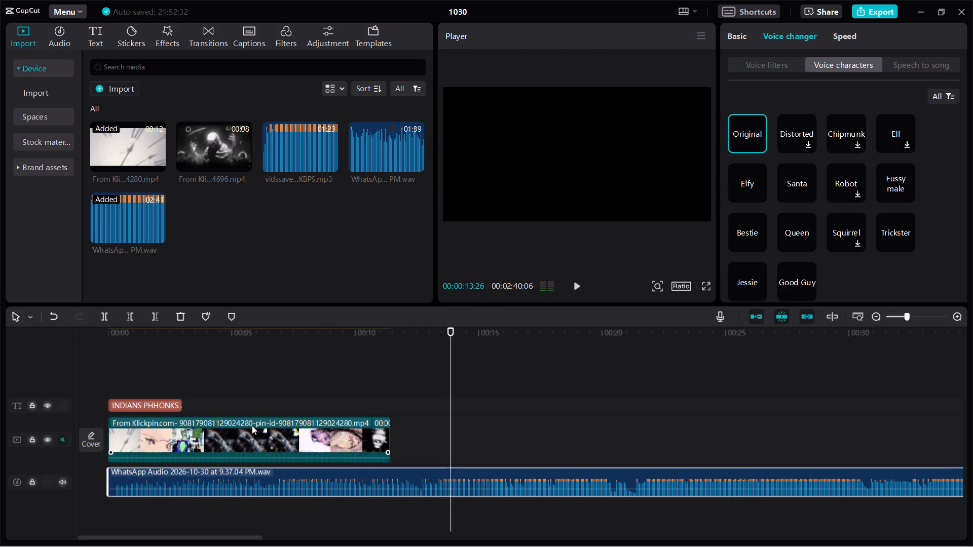
# Duplicate the Klickpin video clip and place the copy directly after the original on the main video track.
pyautogui.click(252, 425)
pyautogui.hotkey('ctrl', 'c')
pyautogui.keyDown('ctrl'); pyautogui.click(396, 353); pyautogui.keyUp('ctrl')
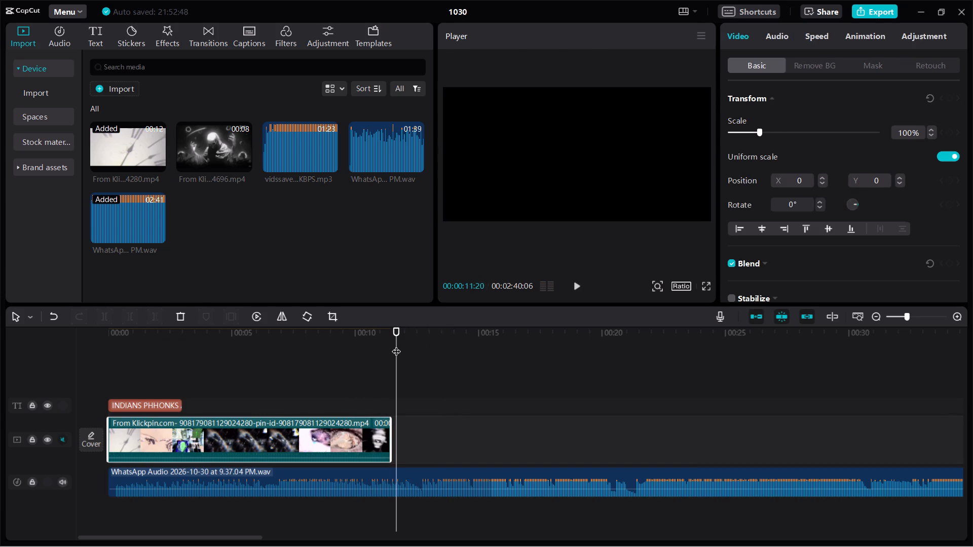
pyautogui.keyDown('ctrl'); pyautogui.moveTo(396, 342); pyautogui.dragTo(387, 342); pyautogui.keyUp('ctrl')
pyautogui.hotkey('ctrl', 'v')
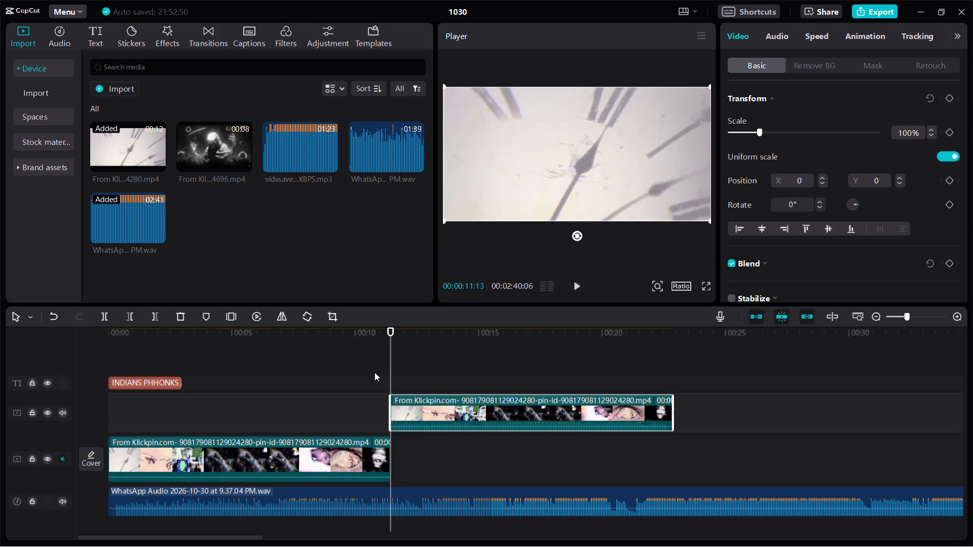
pyautogui.click(321, 355)
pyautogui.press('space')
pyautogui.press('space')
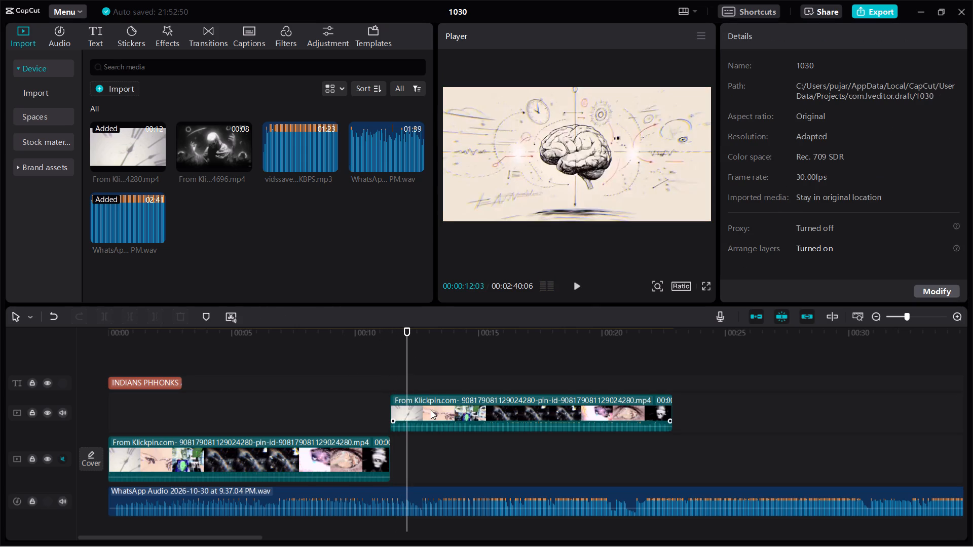
pyautogui.moveTo(431, 410); pyautogui.dragTo(431, 463)
# Reverse the second copy of the Klickpin clip on the main video track.
pyautogui.rightClick(456, 444)
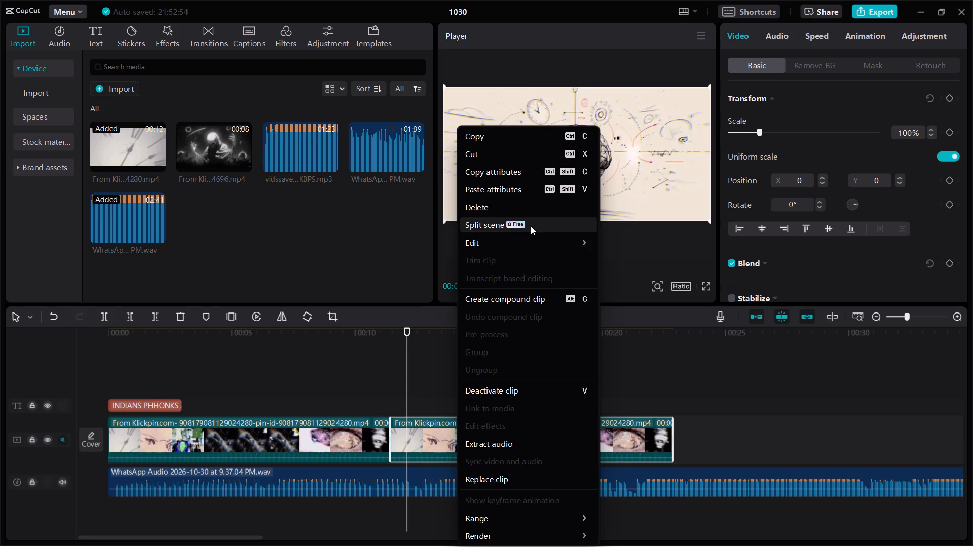
pyautogui.scroll(-4, 541, 407)
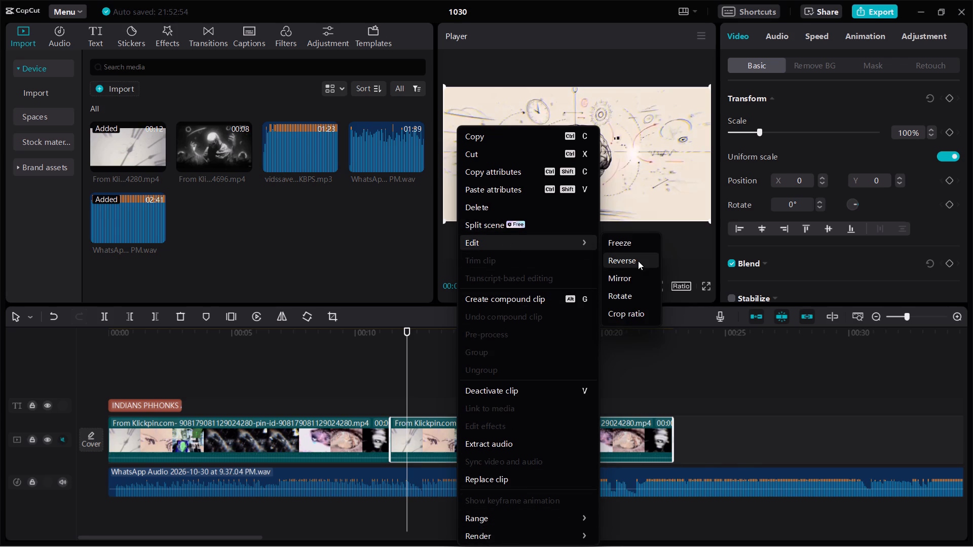
pyautogui.click(638, 261)
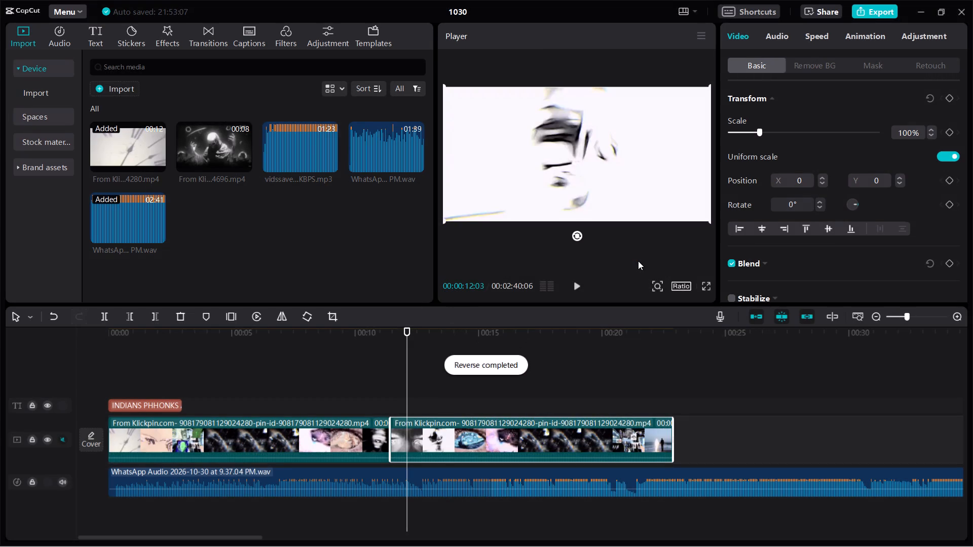
# Play back the timeline around the reversed clip and from the start to review the current edit.
pyautogui.click(317, 354)
pyautogui.press('space')
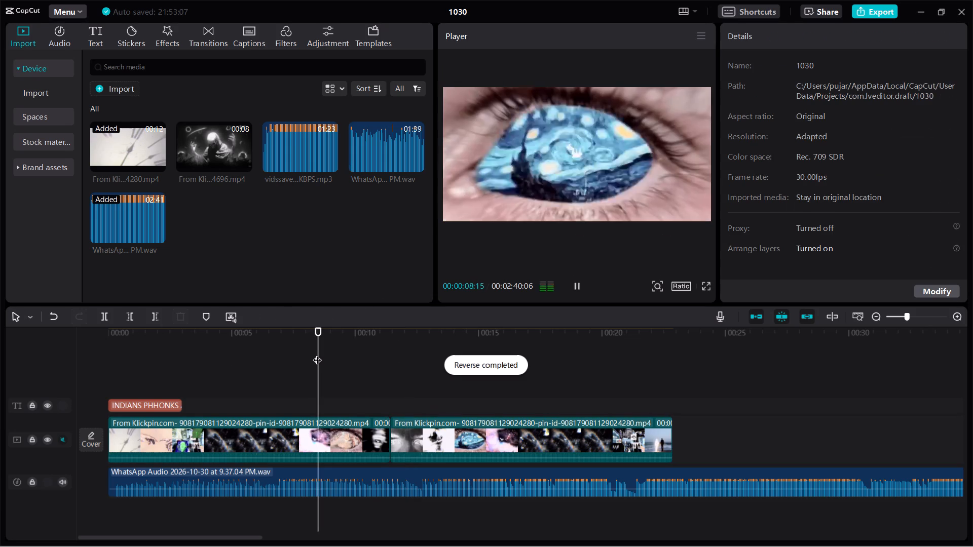
pyautogui.press('space')
pyautogui.press('space')
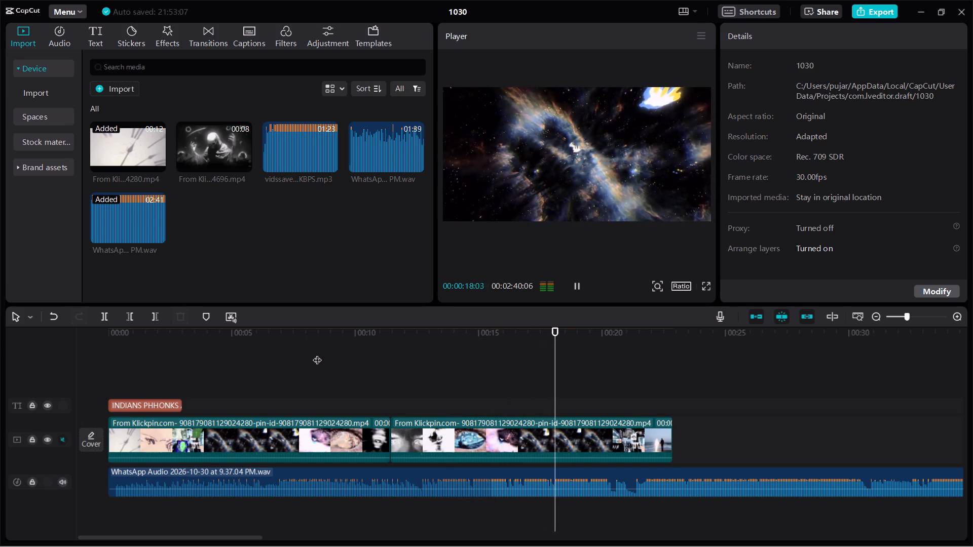
pyautogui.press('space')
pyautogui.moveTo(296, 343); pyautogui.dragTo(44, 331)
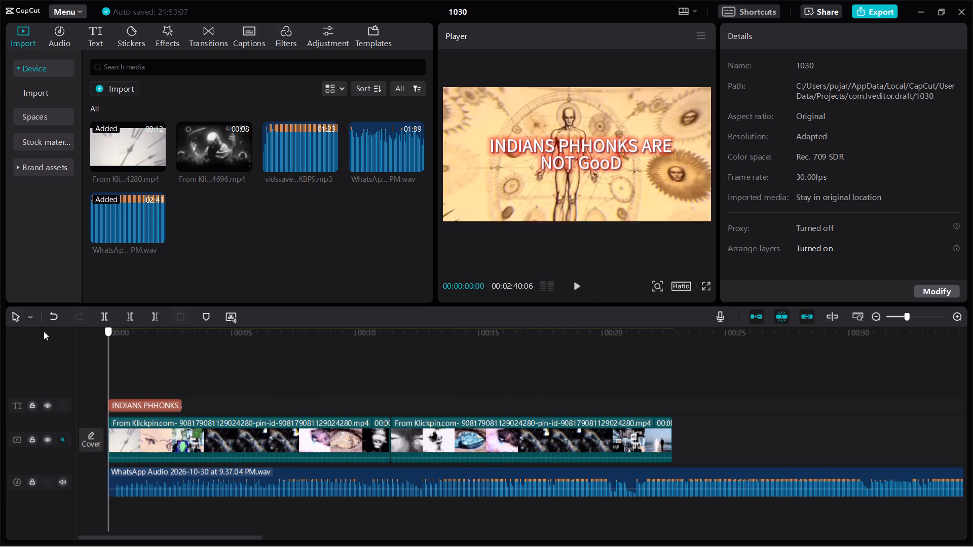
pyautogui.moveTo(44, 331); pyautogui.dragTo(5, 342)
pyautogui.press('space')
pyautogui.press('space')
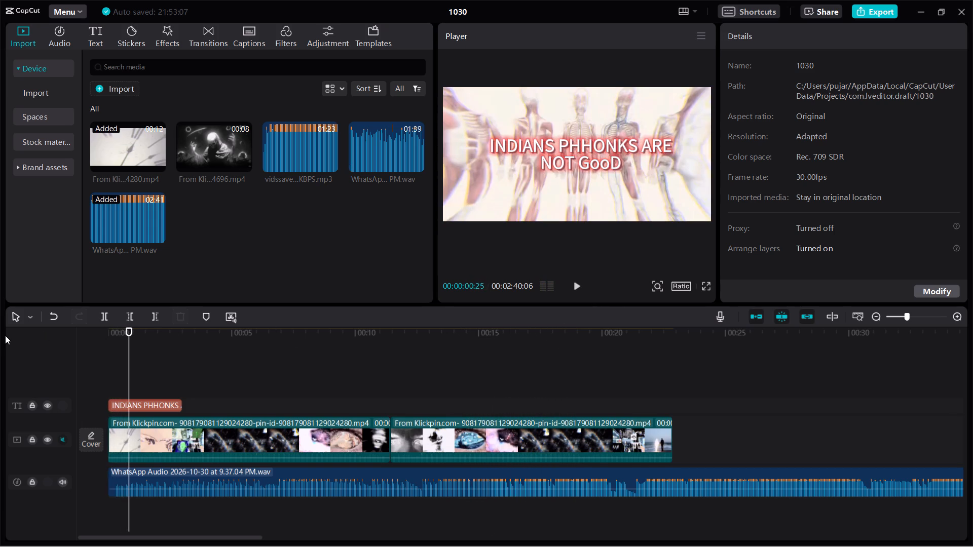
# Split the first Klickpin clip on the main track at about 00:00:03:27, just as the space shot begins.
pyautogui.press('space')
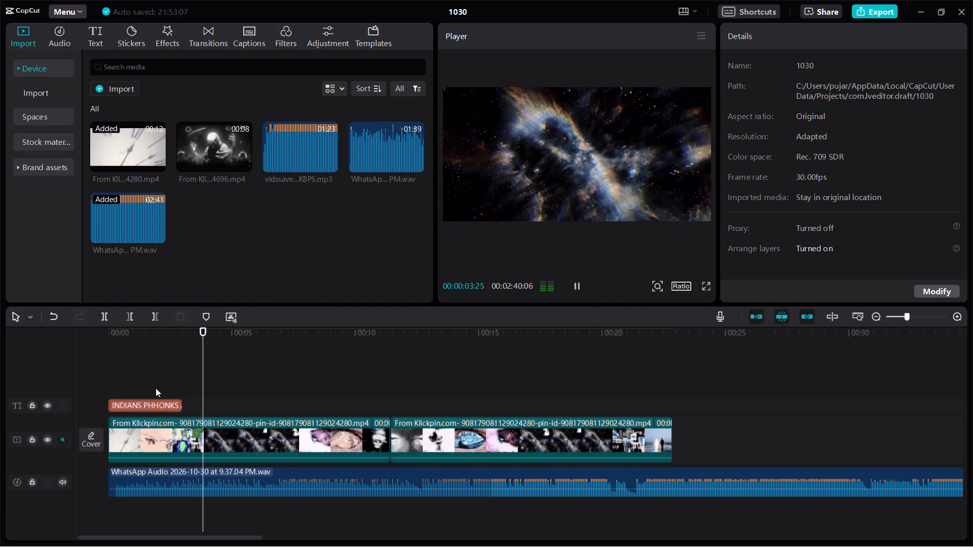
pyautogui.press('space')
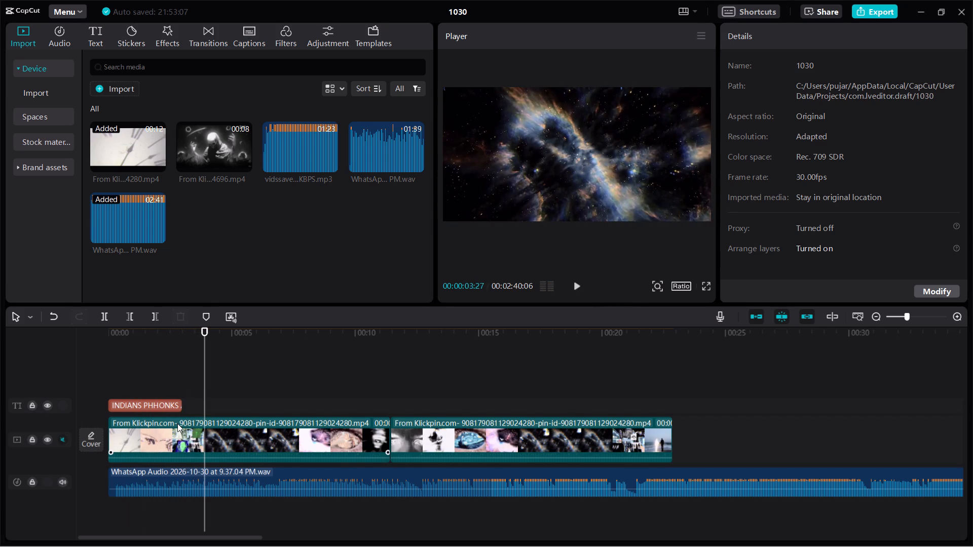
pyautogui.press('b')
pyautogui.click(205, 437)
# Add the black-and-white Klickpin clip (4696.mp4) as an overlay above the title, starting at 00:00.
pyautogui.press('space')
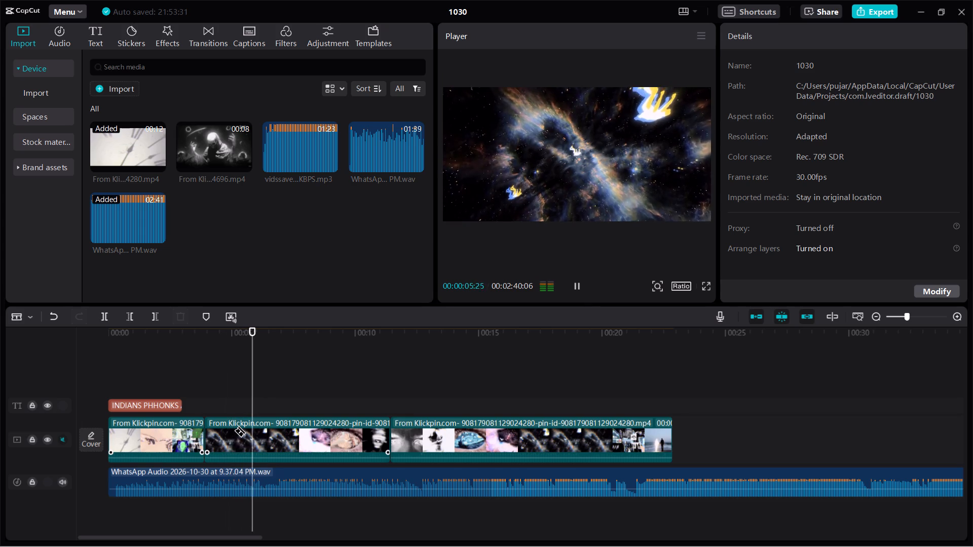
pyautogui.press('space')
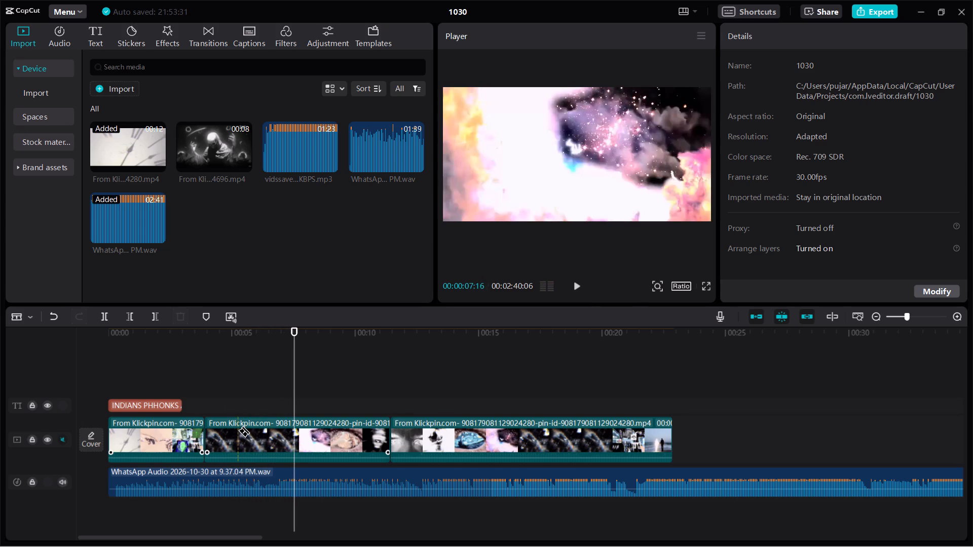
pyautogui.click(206, 337)
pyautogui.press('space')
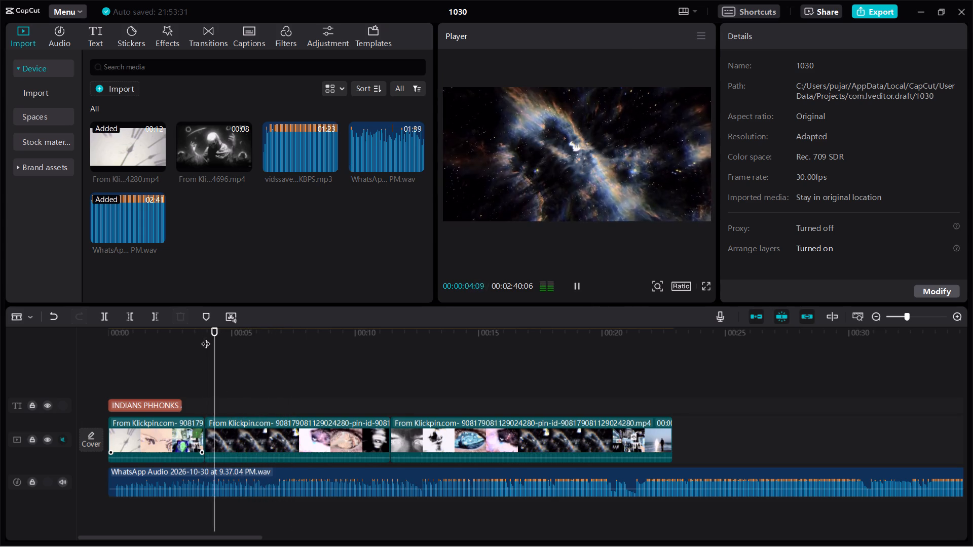
pyautogui.press('space')
pyautogui.moveTo(214, 157); pyautogui.dragTo(136, 360)
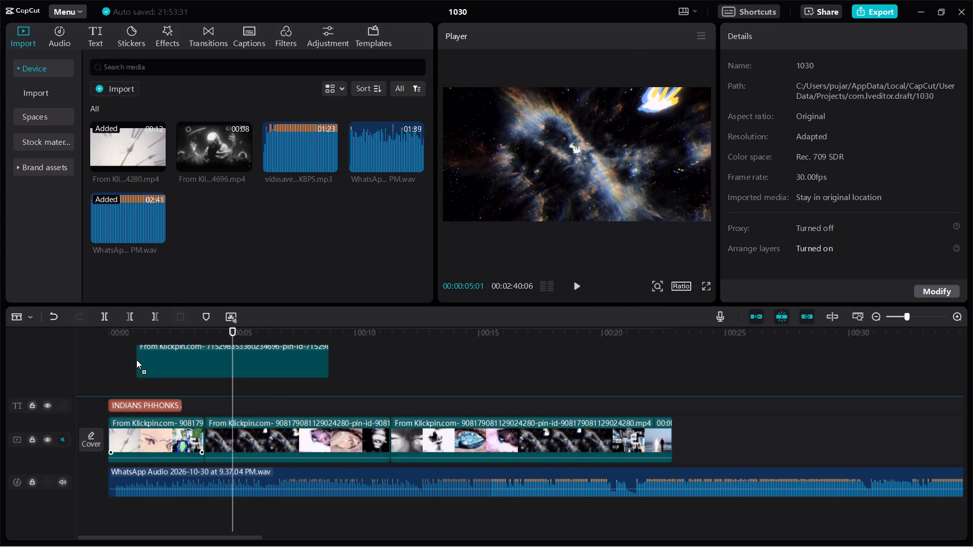
pyautogui.moveTo(136, 360); pyautogui.dragTo(100, 380)
# Enlarge the overlay clip to about 116% so it fills the width of the video frame.
pyautogui.moveTo(154, 336); pyautogui.dragTo(84, 356)
pyautogui.press('space')
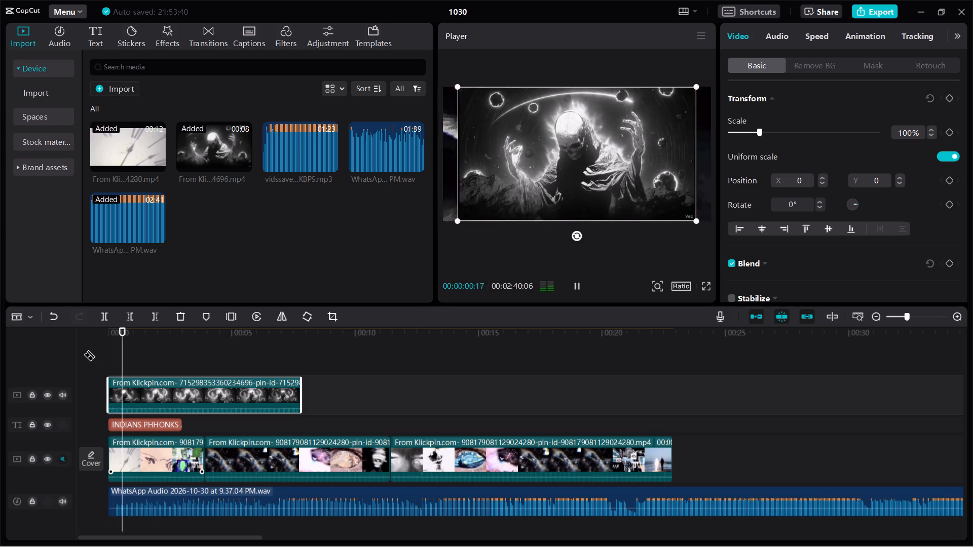
pyautogui.press('space')
pyautogui.moveTo(697, 218); pyautogui.dragTo(716, 248)
pyautogui.press('space')
pyautogui.press('space')
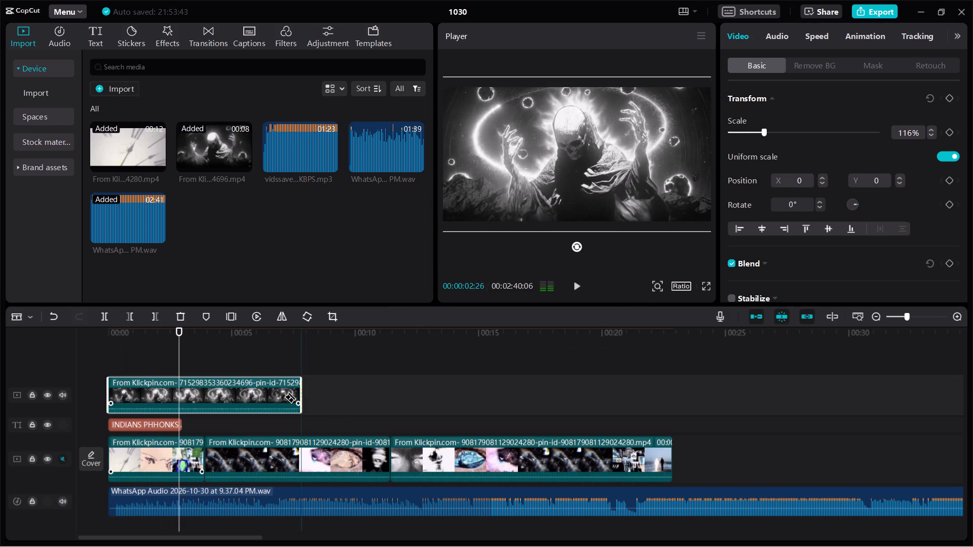
# Trim the end of the black-and-white overlay clip back to the first cut on the main track.
pyautogui.press('a')
pyautogui.moveTo(300, 396); pyautogui.dragTo(200, 423)
# Split the second main-track segment at 00:00:08:10, in the colorful cloud shot just before the eye.
pyautogui.press('space')
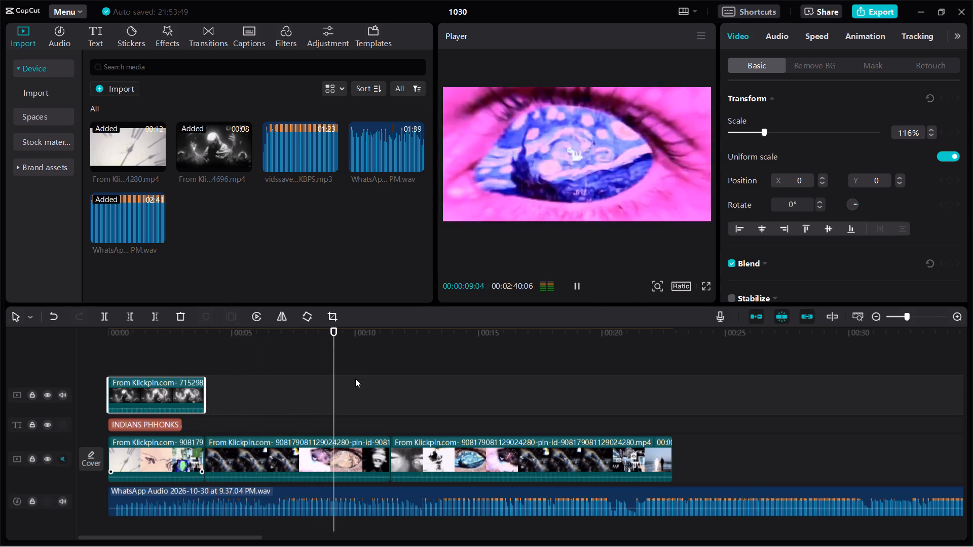
pyautogui.press('space')
pyautogui.click(318, 345)
pyautogui.click(297, 332)
pyautogui.press('space')
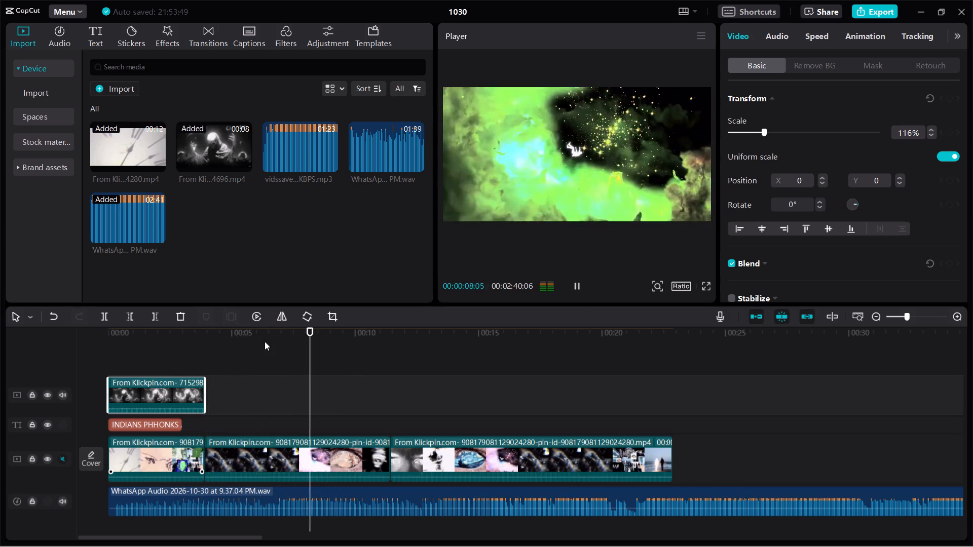
pyautogui.click(265, 341)
pyautogui.press('space')
pyautogui.press('space')
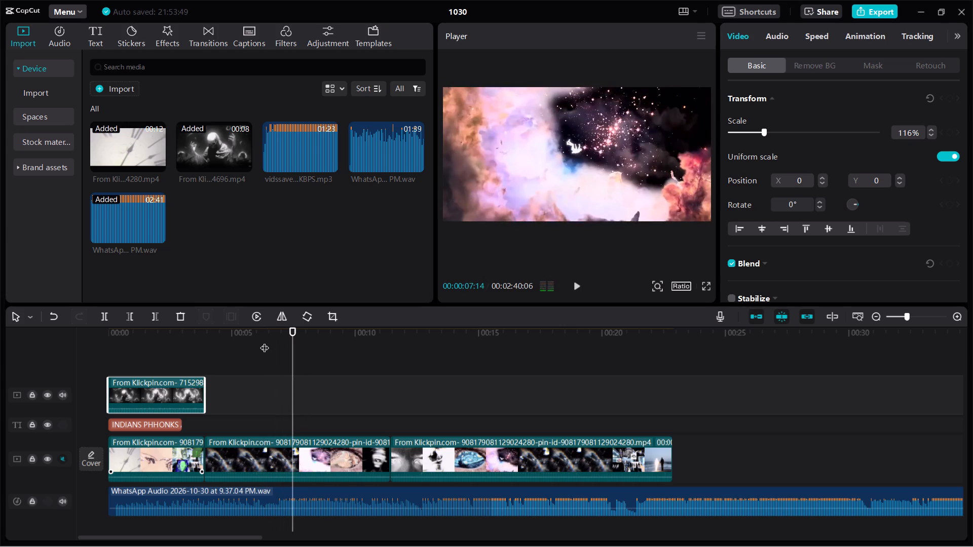
pyautogui.press('space')
pyautogui.press('space')
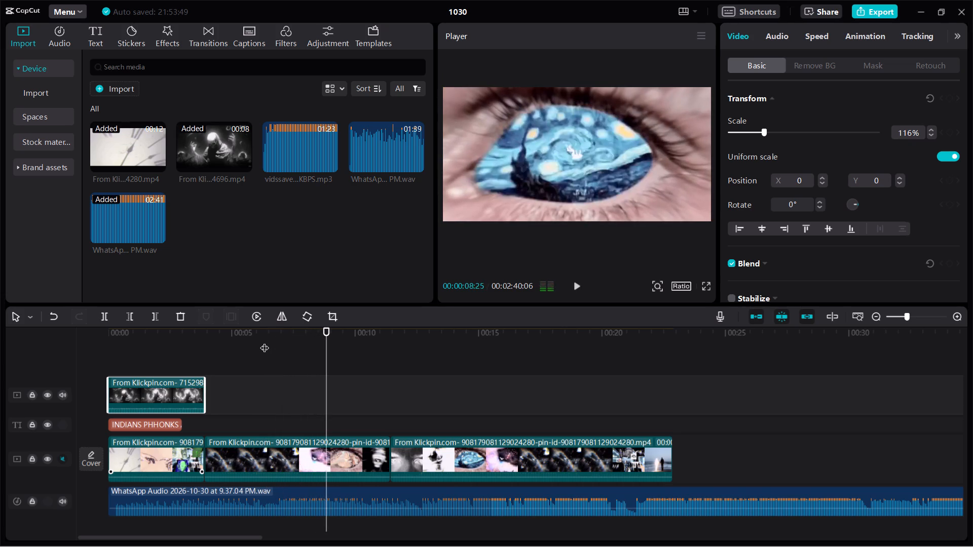
pyautogui.press('Left')
pyautogui.press('Left')
pyautogui.press('Left')
pyautogui.press('Left')
pyautogui.press('Left')
pyautogui.press('Left')
pyautogui.press('Left')
pyautogui.press('Left')
pyautogui.press('Left')
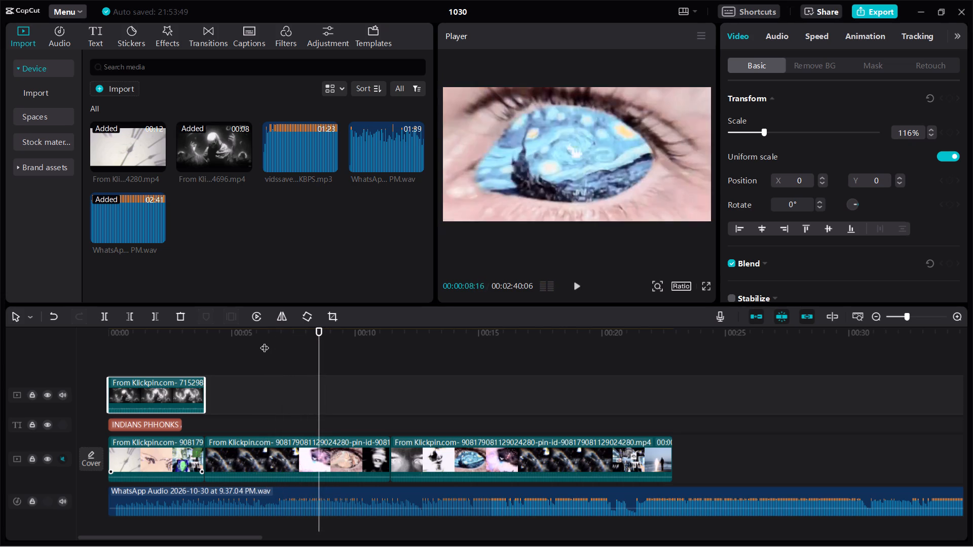
pyautogui.press('Left')
pyautogui.press('Left')
pyautogui.press('Left')
pyautogui.press('Left')
pyautogui.press('Left')
pyautogui.press('Left')
pyautogui.press('Left')
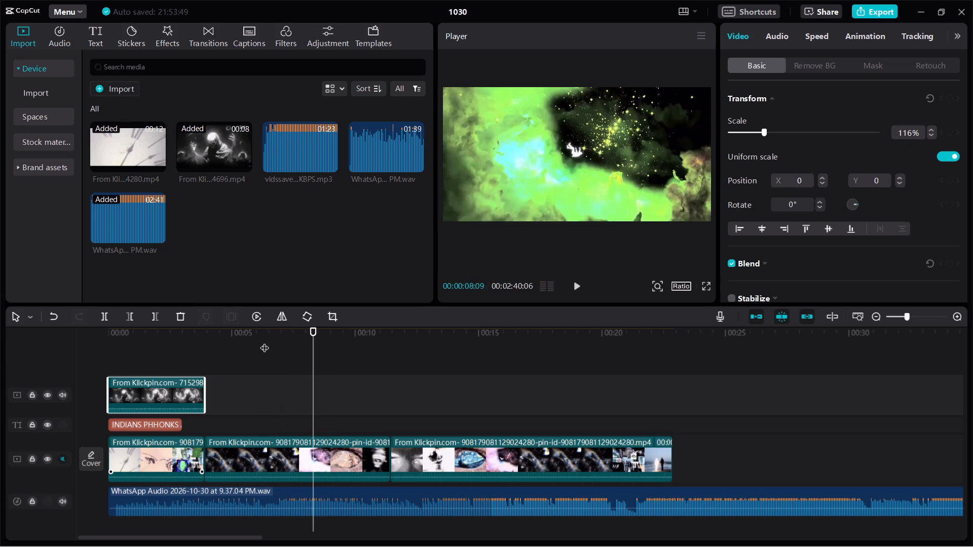
pyautogui.press('Right')
pyautogui.press('Right')
pyautogui.press('Left')
pyautogui.press('b')
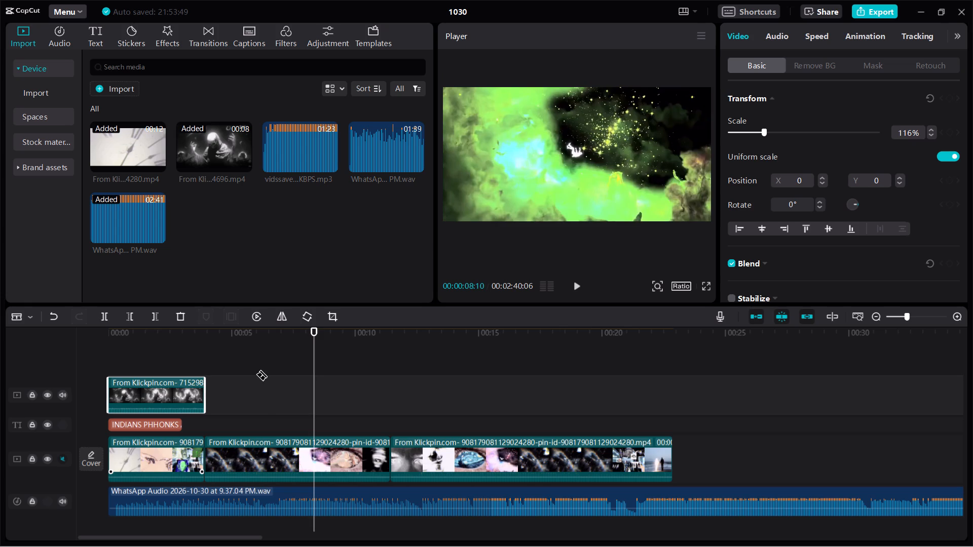
pyautogui.click(317, 452)
pyautogui.press('a')
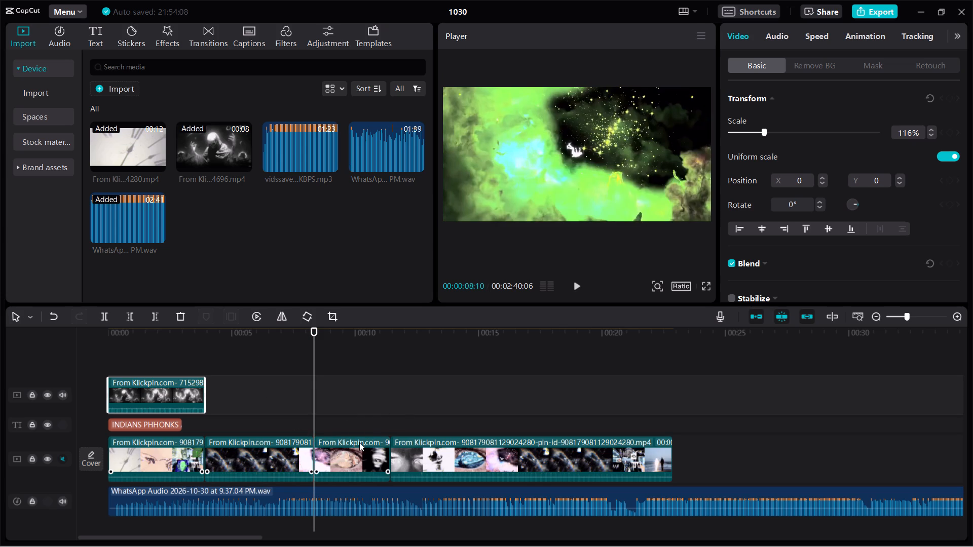
# Move the eye segment that follows the new cut up to the overlay track, starting at 00:00:08:10.
pyautogui.moveTo(358, 444); pyautogui.dragTo(360, 409)
# Move the reversed clip off the main track to a new overlay track, starting at about 16 seconds.
pyautogui.click(349, 449)
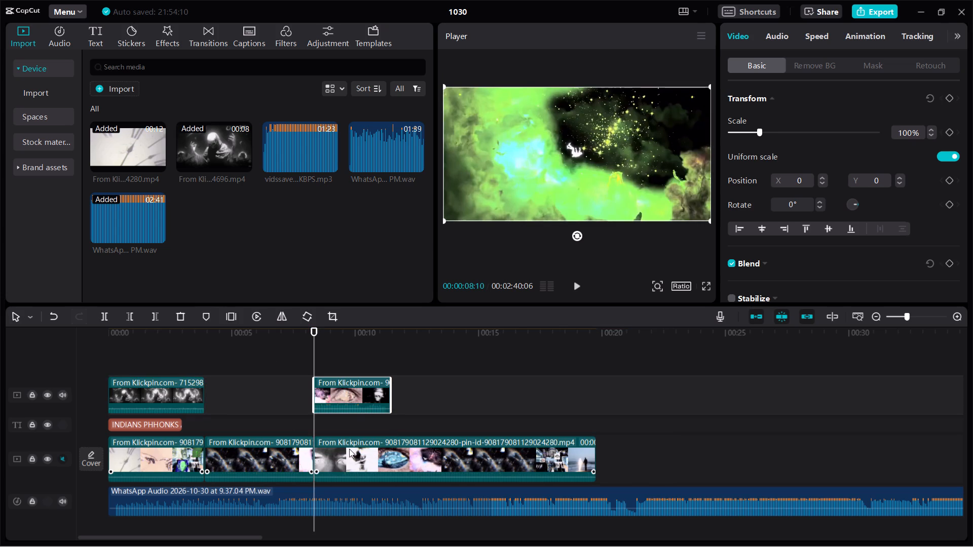
pyautogui.moveTo(351, 451); pyautogui.dragTo(472, 440)
pyautogui.moveTo(425, 453); pyautogui.dragTo(610, 370)
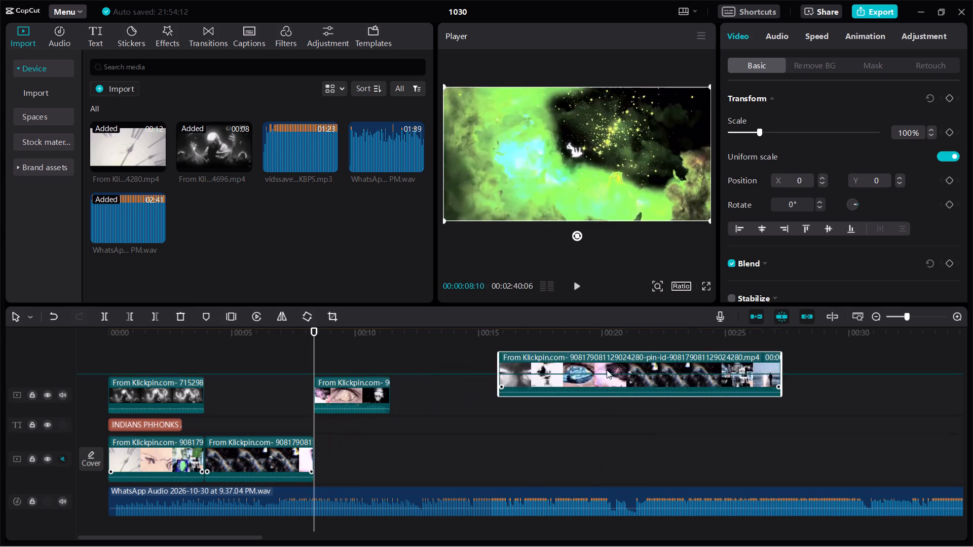
# Mute both overlay video tracks after listening to the section around the eye segment.
pyautogui.click(296, 349)
pyautogui.press('space')
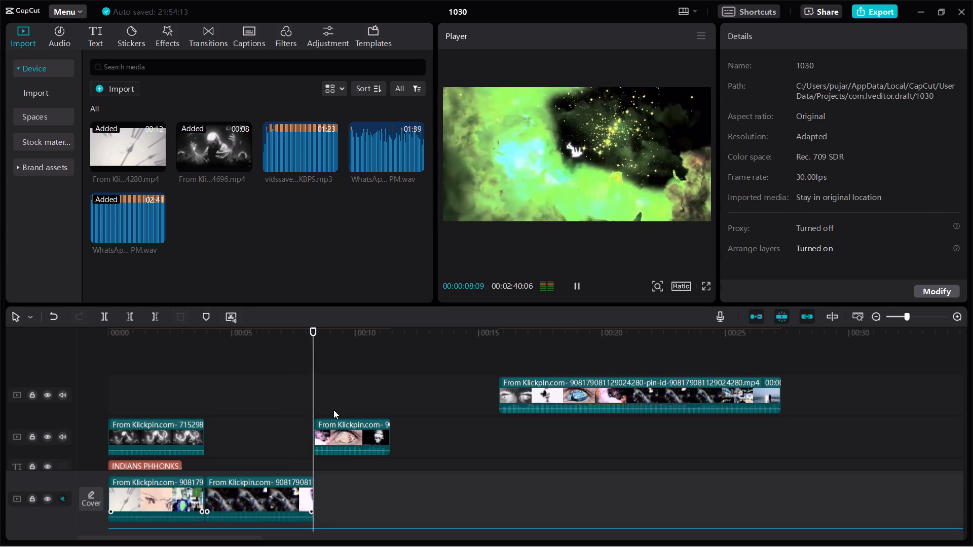
pyautogui.press('space')
pyautogui.click(273, 339)
pyautogui.press('space')
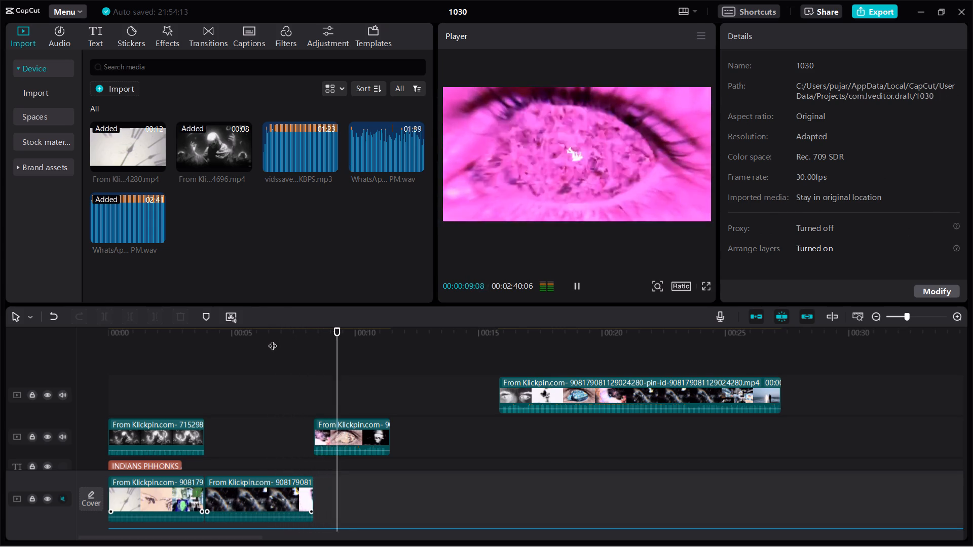
pyautogui.press('space')
pyautogui.click(60, 396)
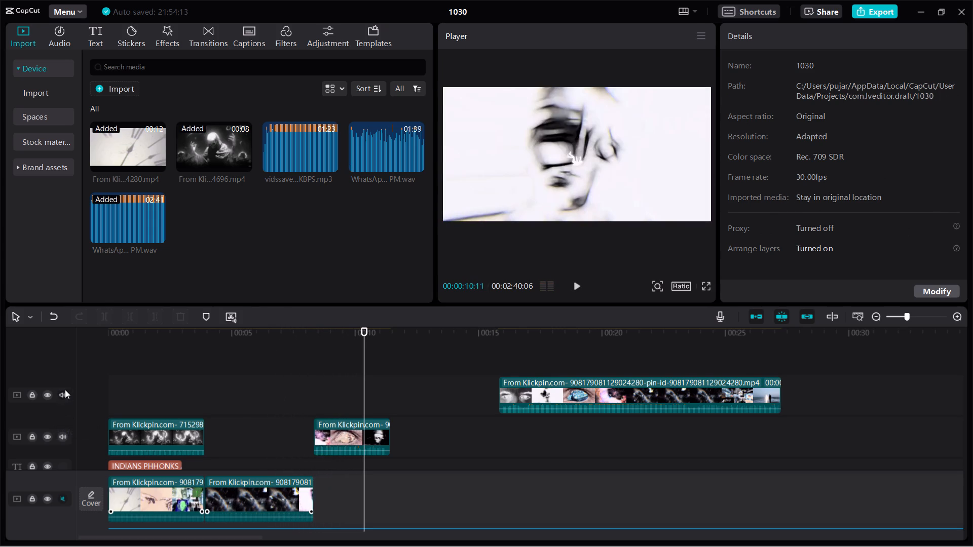
pyautogui.click(58, 443)
pyautogui.click(61, 437)
# Play back the section from the end of the main-track clips through the eye segment to check its timing.
pyautogui.moveTo(241, 369); pyautogui.dragTo(246, 365)
pyautogui.click(329, 342)
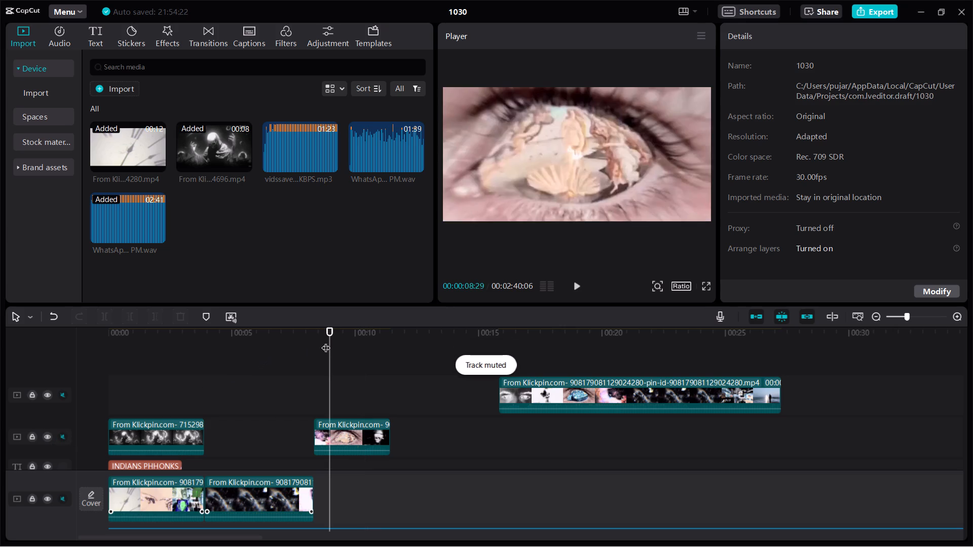
pyautogui.click(321, 335)
pyautogui.press('space')
pyautogui.click(321, 335)
pyautogui.click(320, 336)
pyautogui.moveTo(307, 339); pyautogui.dragTo(306, 347)
pyautogui.press('space')
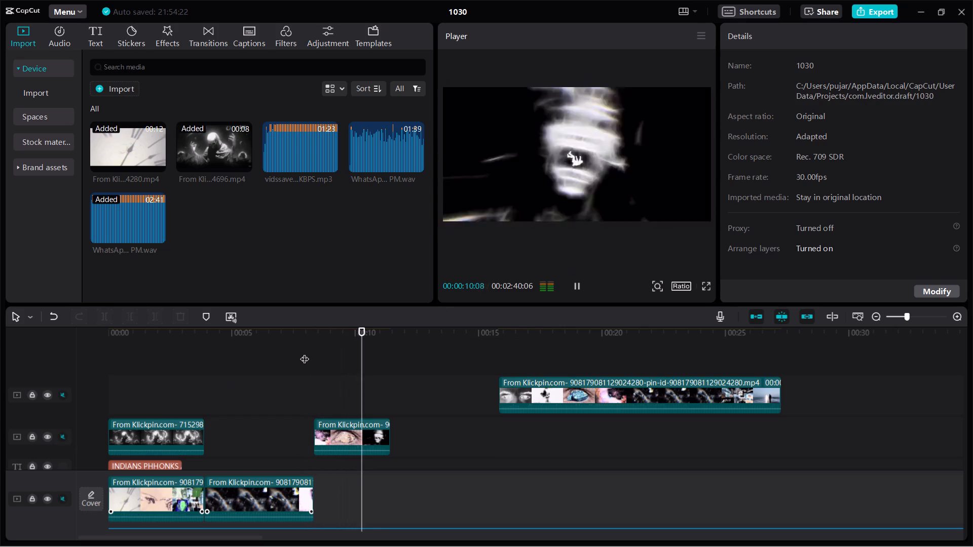
pyautogui.press('space')
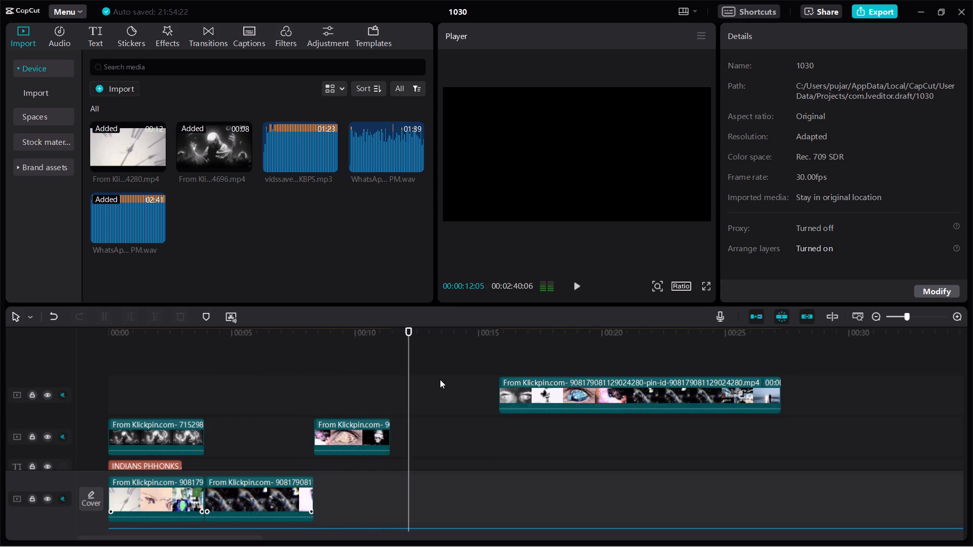
# Move the reversed clip onto the lower overlay track, directly after the eye segment.
pyautogui.click(510, 385)
pyautogui.moveTo(545, 392); pyautogui.dragTo(440, 429)
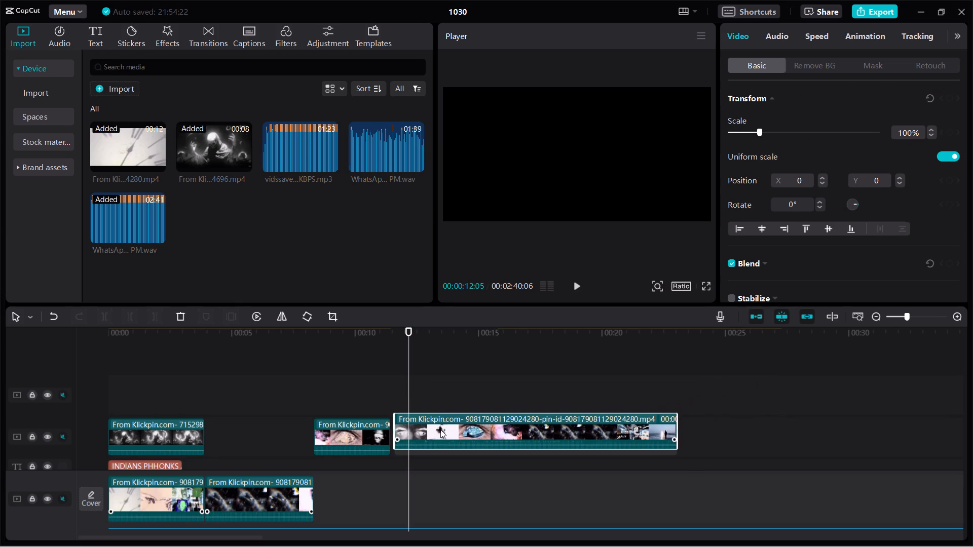
pyautogui.moveTo(440, 429); pyautogui.dragTo(434, 436)
# Play back the join between the eye segment and the reversed clip repeatedly to check its timing with the audio.
pyautogui.click(378, 351)
pyautogui.press('space')
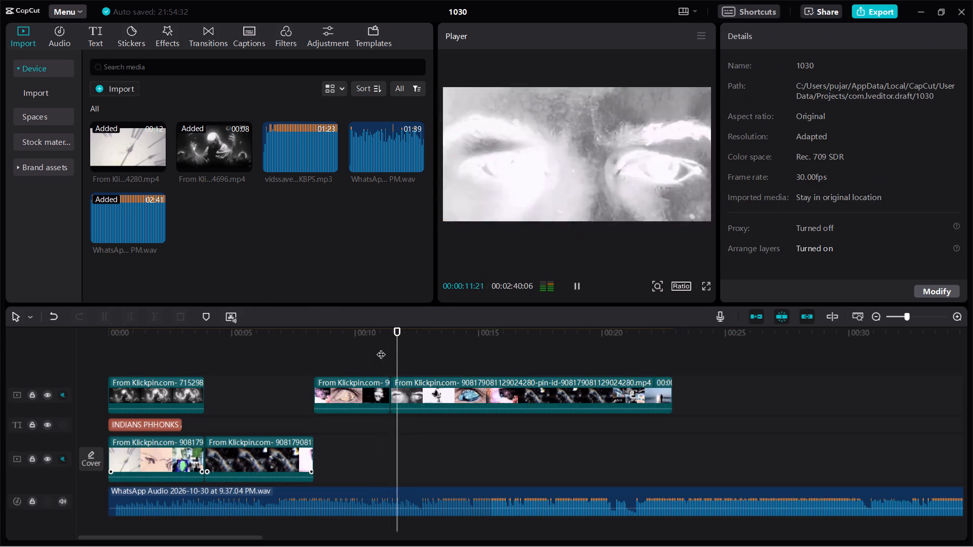
pyautogui.press('space')
pyautogui.click(408, 347)
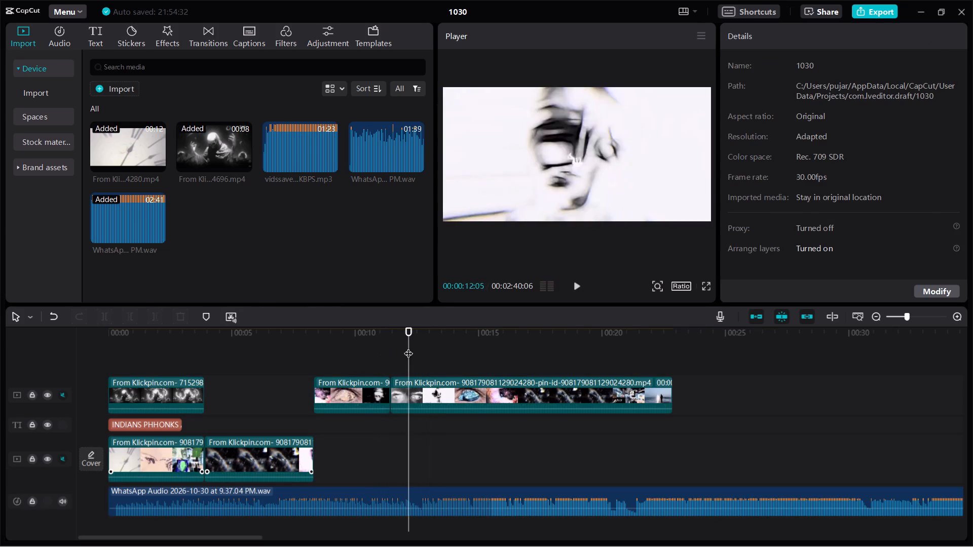
pyautogui.click(386, 335)
pyautogui.press('space')
pyautogui.press('space')
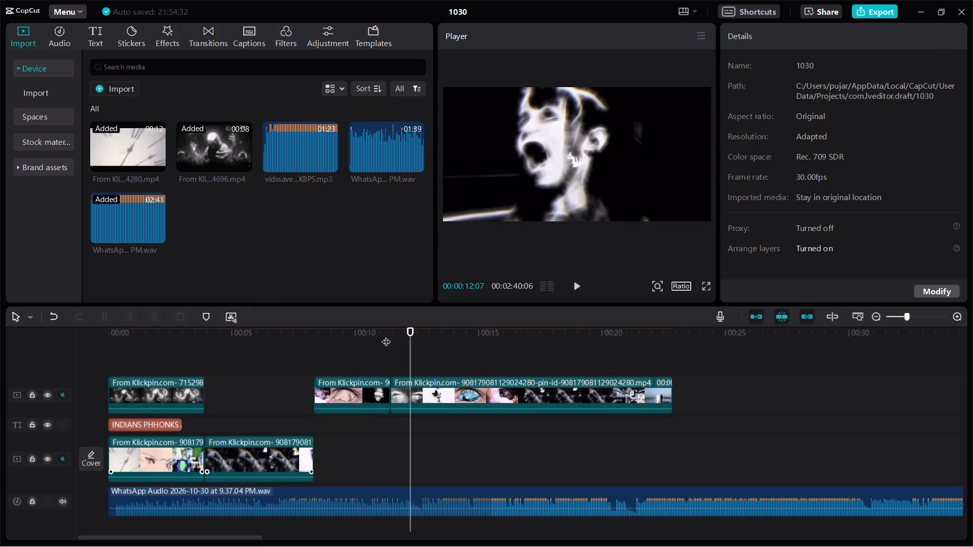
pyautogui.press('space')
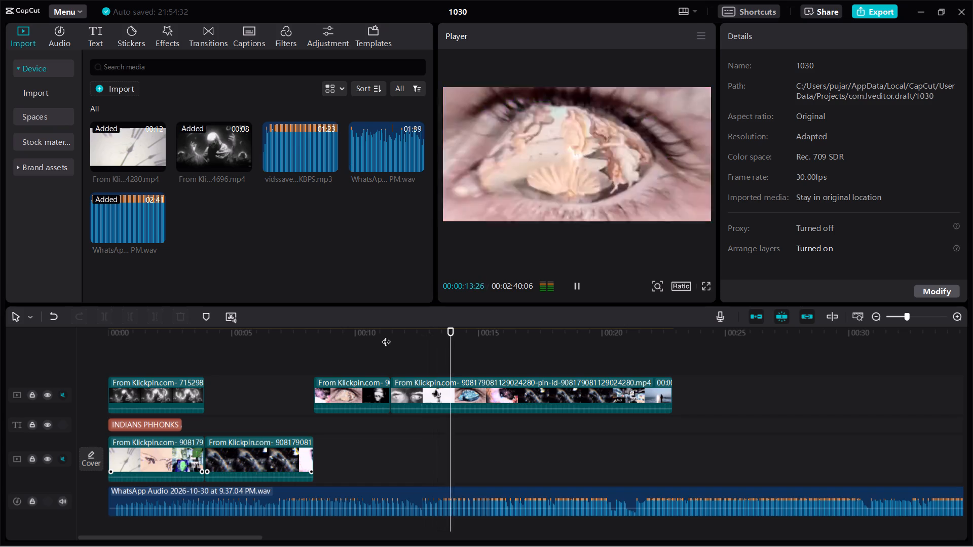
pyautogui.press('space')
pyautogui.click(386, 335)
pyautogui.press('space')
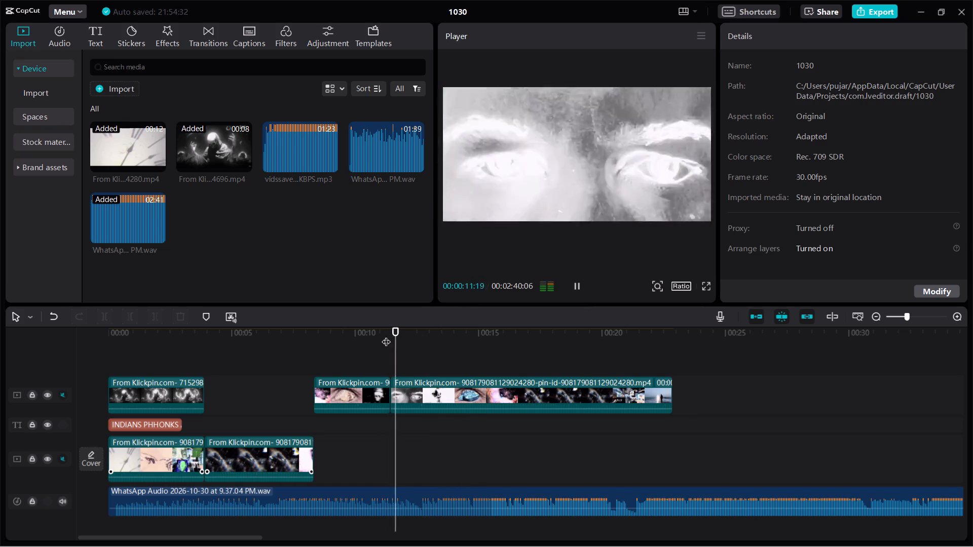
# Play back the join between the eye segment and the reversed clip repeatedly to find where to cut the reversed clip.
pyautogui.press('space')
pyautogui.click(386, 335)
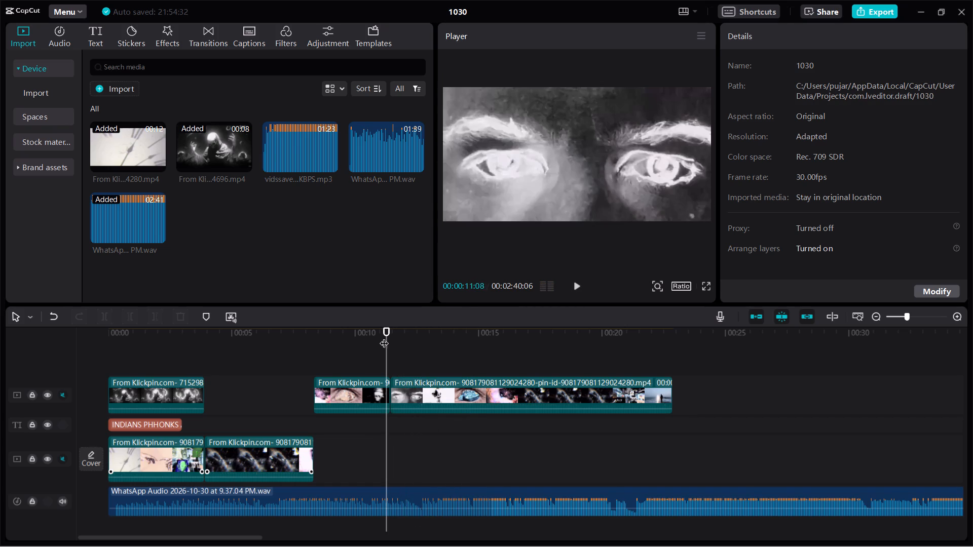
pyautogui.click(376, 339)
pyautogui.press('space')
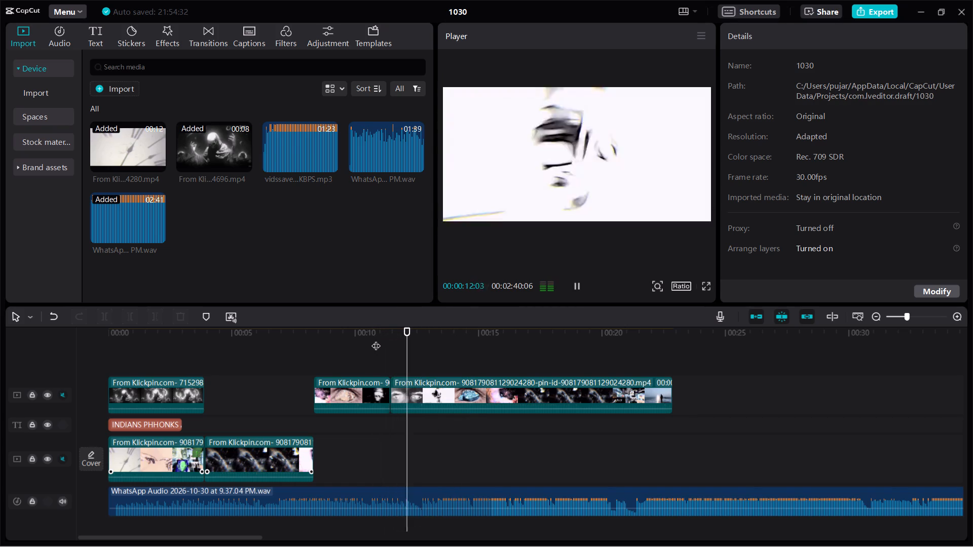
pyautogui.press('space')
pyautogui.click(376, 339)
pyautogui.press('space')
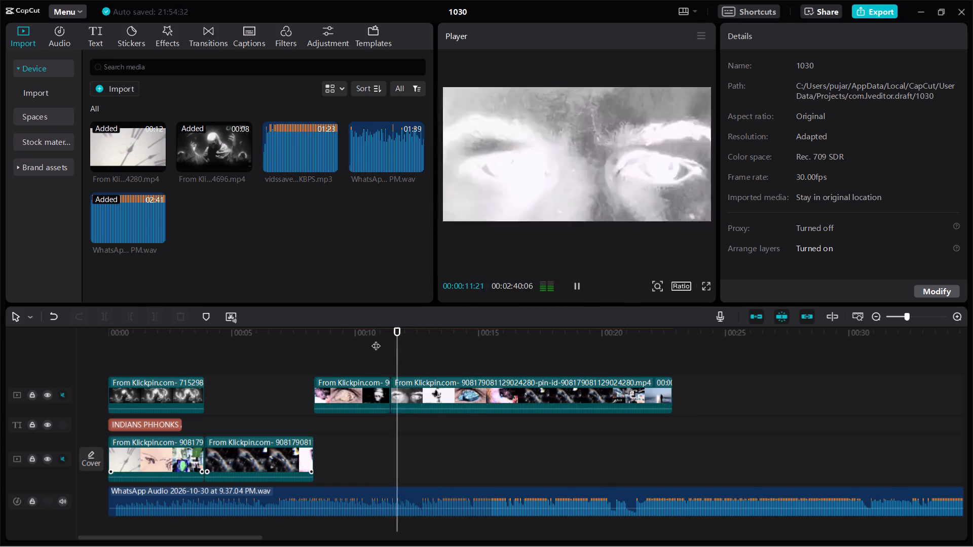
pyautogui.press('space')
pyautogui.press('space')
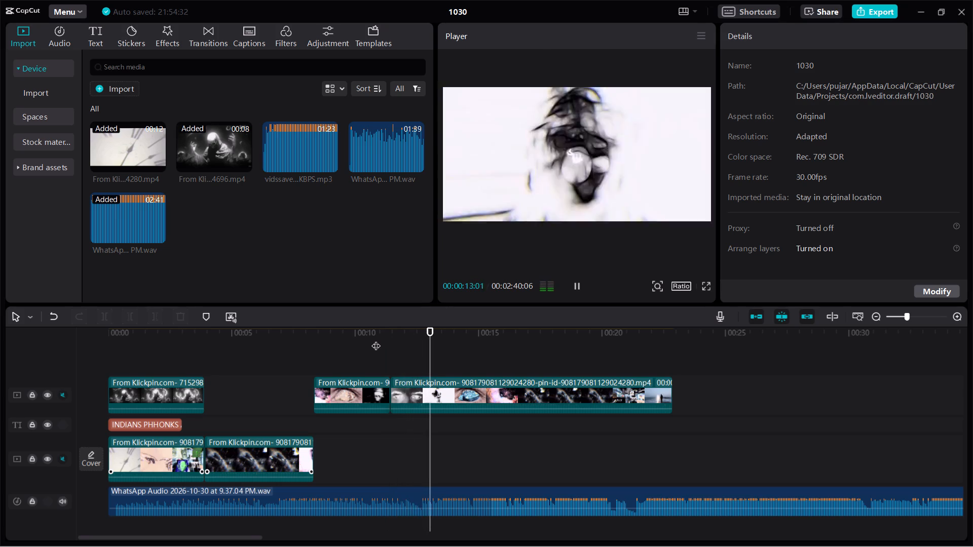
pyautogui.press('space')
pyautogui.click(376, 339)
pyautogui.press('space')
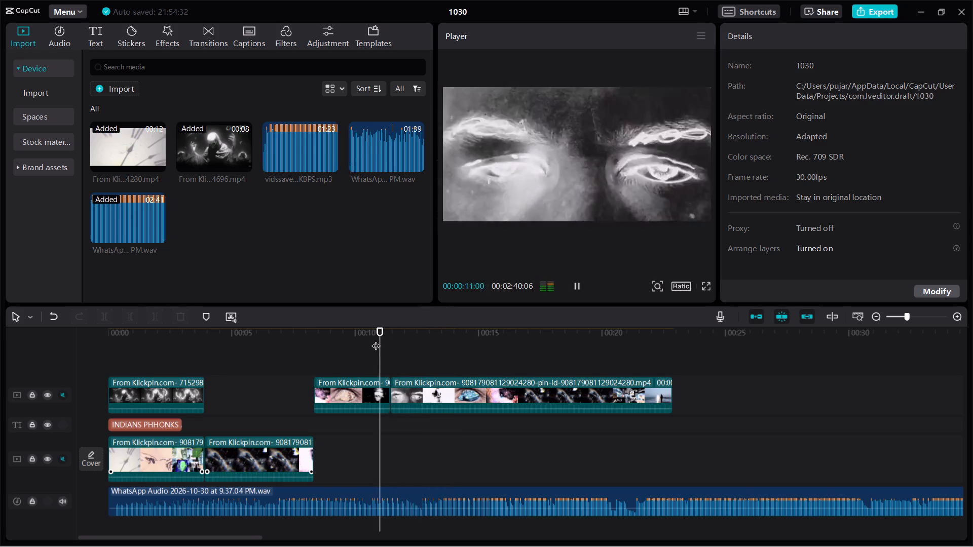
pyautogui.press('space')
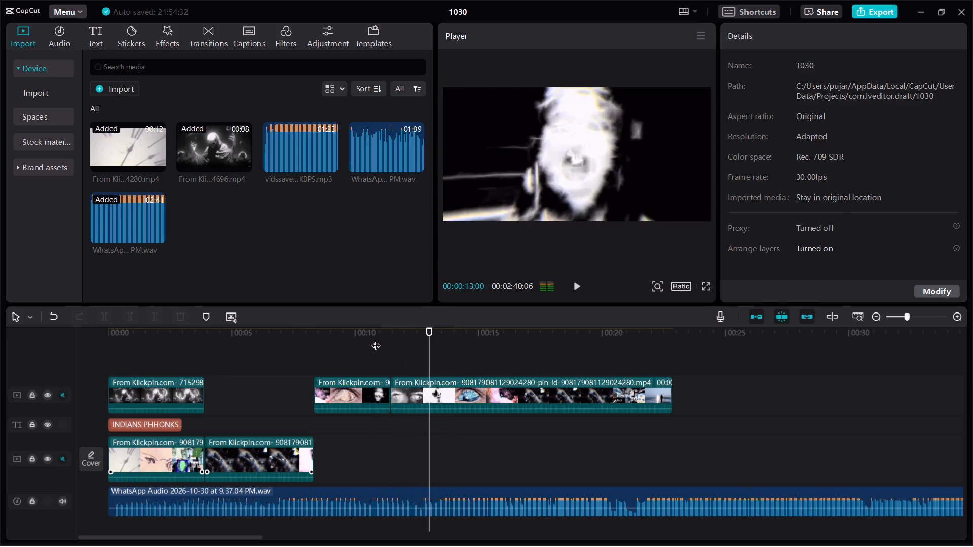
# Split the reversed clip at 00:00:13:00 and move the part after the cut along its track to start at about 16 s.
pyautogui.press('b')
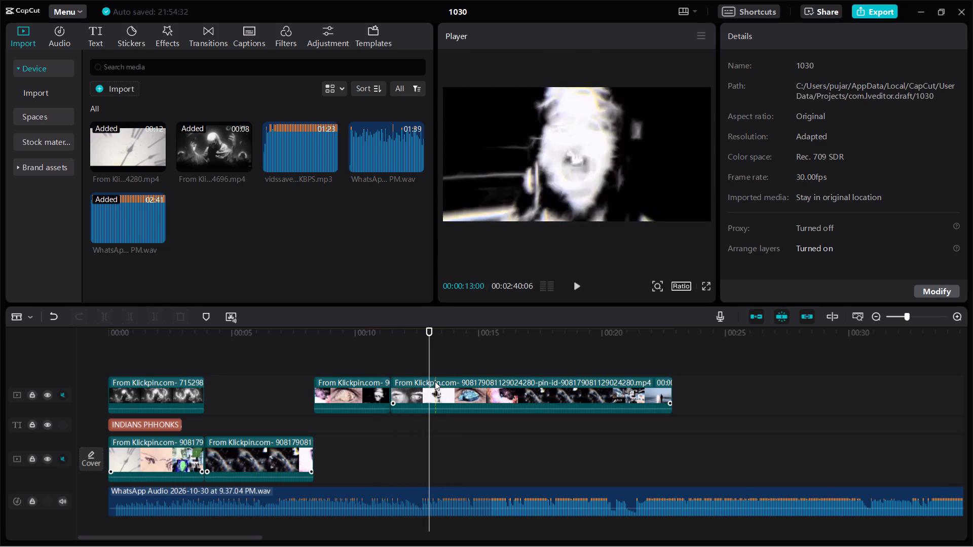
pyautogui.click(432, 376)
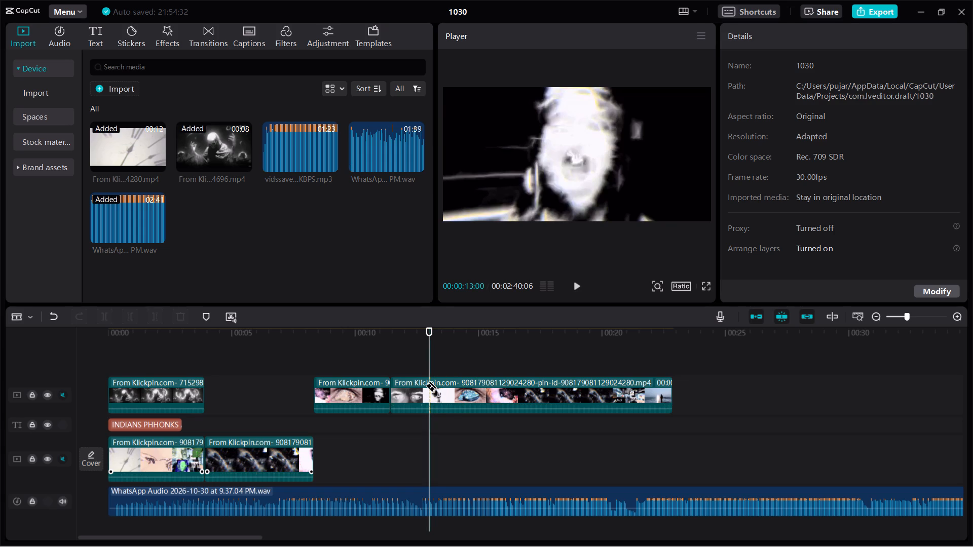
pyautogui.click(431, 380)
pyautogui.press('a')
pyautogui.click(489, 403)
pyautogui.moveTo(490, 403); pyautogui.dragTo(507, 403)
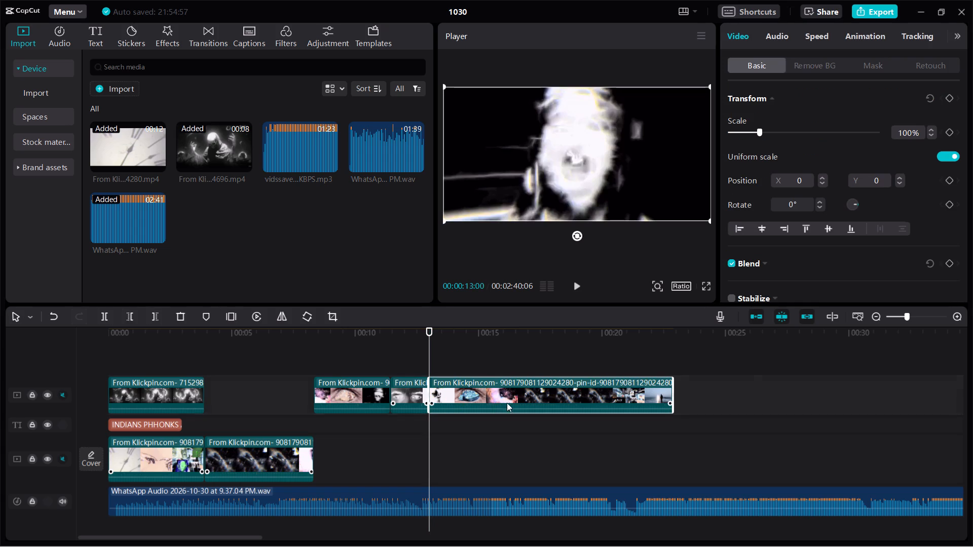
pyautogui.moveTo(507, 403); pyautogui.dragTo(568, 397)
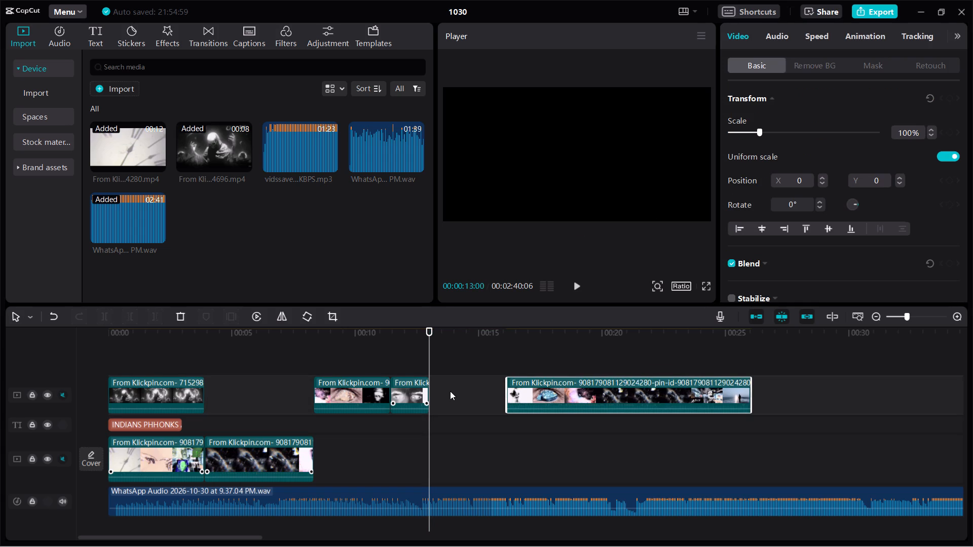
# Move the INDIANS PHHONKS ARE NOT GooD title above the overlay clips and extend it to the end of the first overlay clip.
pyautogui.moveTo(212, 338); pyautogui.dragTo(0, 360)
pyautogui.press('space')
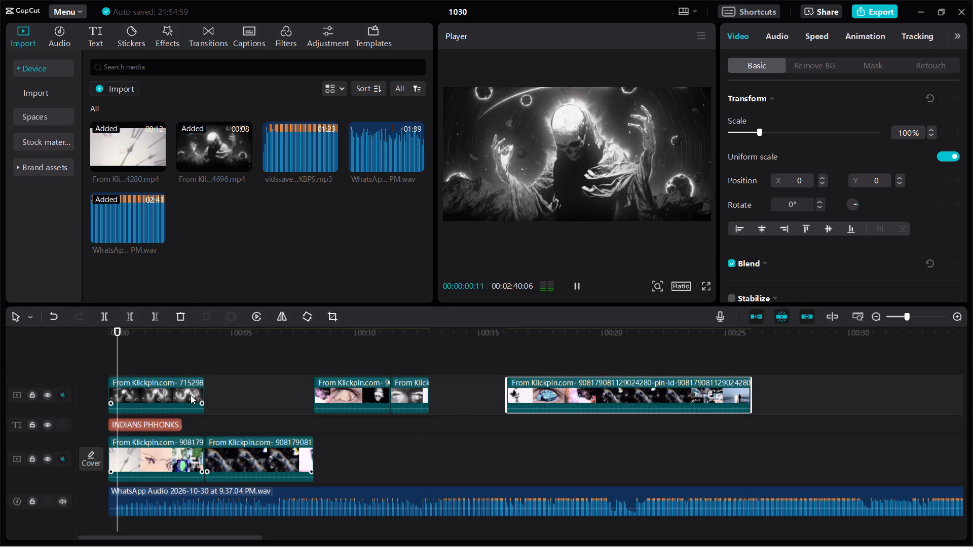
pyautogui.press('space')
pyautogui.moveTo(149, 423); pyautogui.dragTo(150, 374)
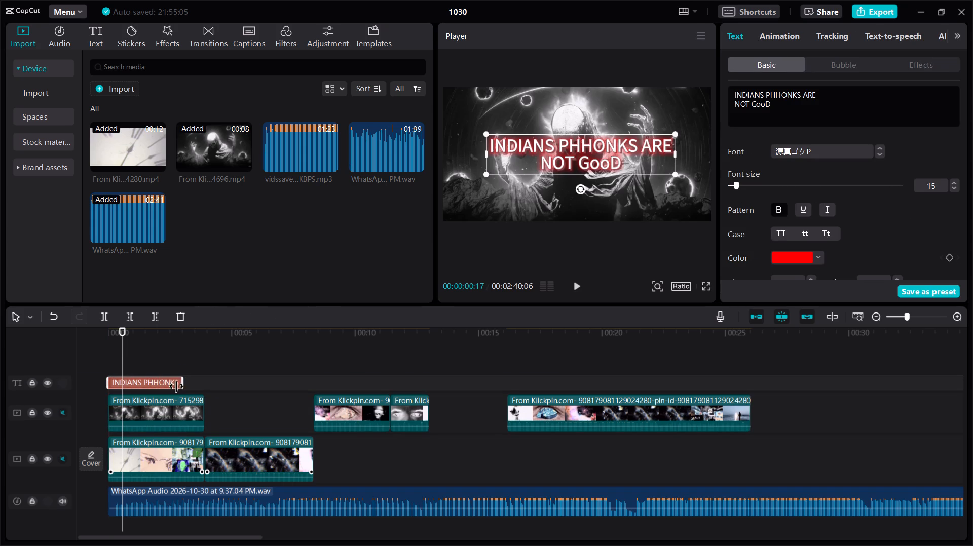
pyautogui.moveTo(179, 382); pyautogui.dragTo(202, 386)
# Play back the edit from the start through the gap after the reversed segment to check the title and cuts.
pyautogui.moveTo(157, 344); pyautogui.dragTo(69, 344)
pyautogui.press('space')
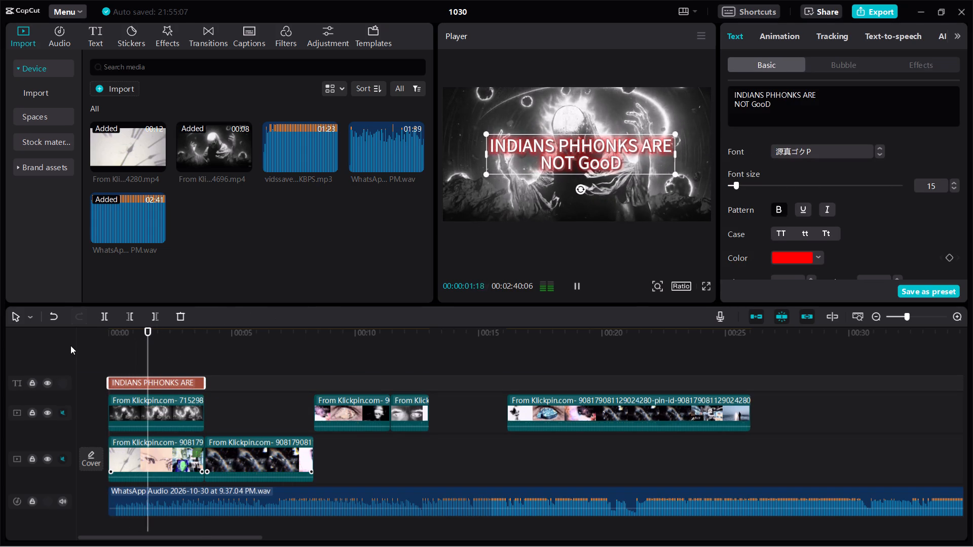
pyautogui.click(567, 288)
pyautogui.click(573, 286)
pyautogui.moveTo(212, 344); pyautogui.dragTo(211, 344)
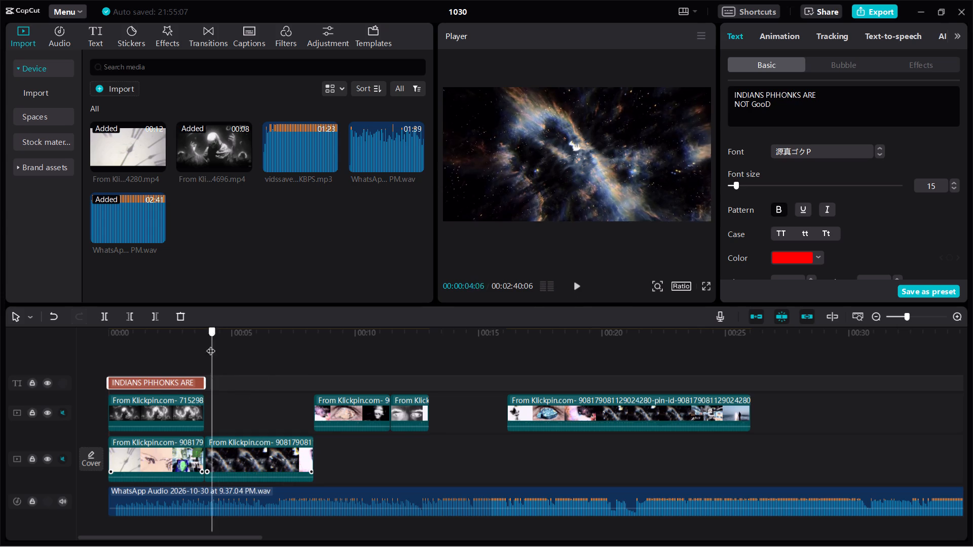
pyautogui.moveTo(211, 344); pyautogui.dragTo(2, 387)
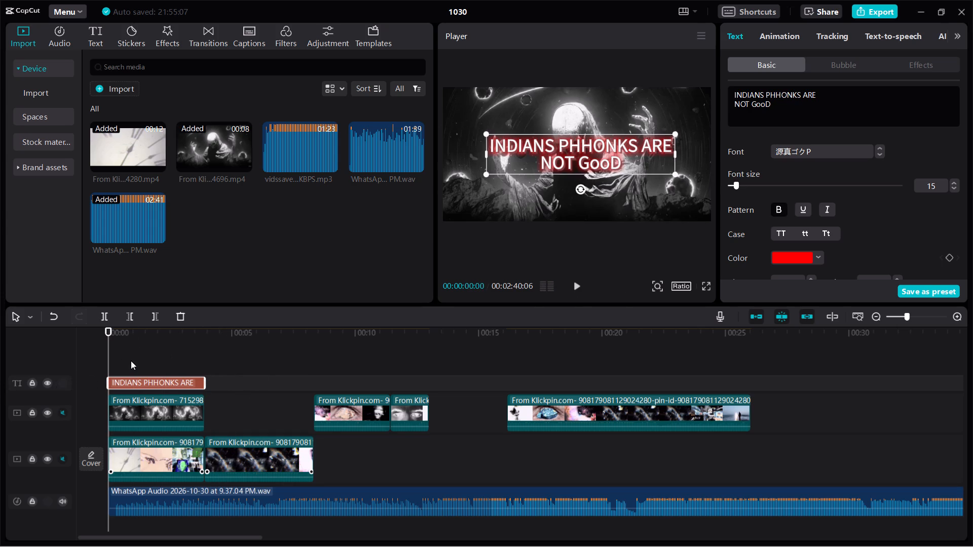
pyautogui.press('space')
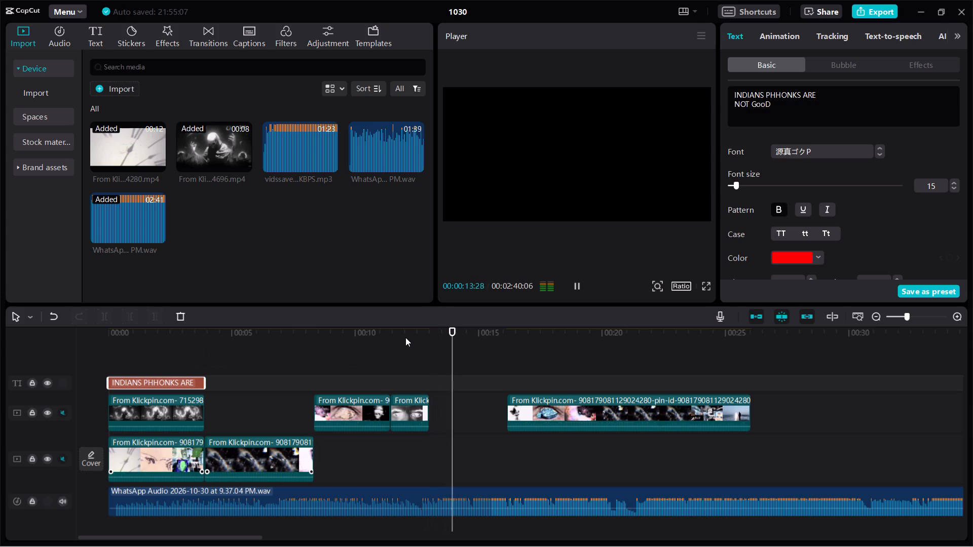
pyautogui.press('space')
# Switch to Chrome and download the 0:06 flower-like related pin from the open Pinterest page as an MP4 through KlickPin.
pyautogui.click(518, 527)
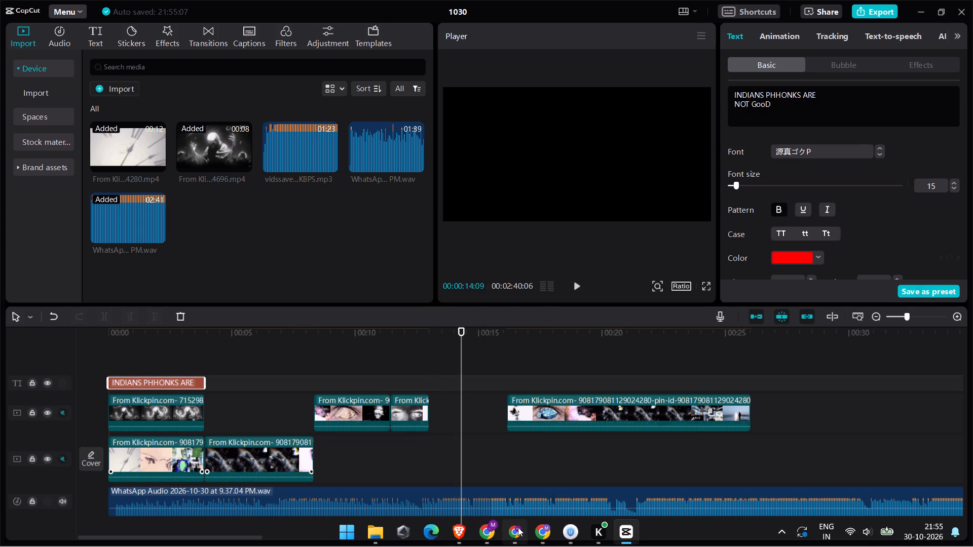
pyautogui.click(566, 97)
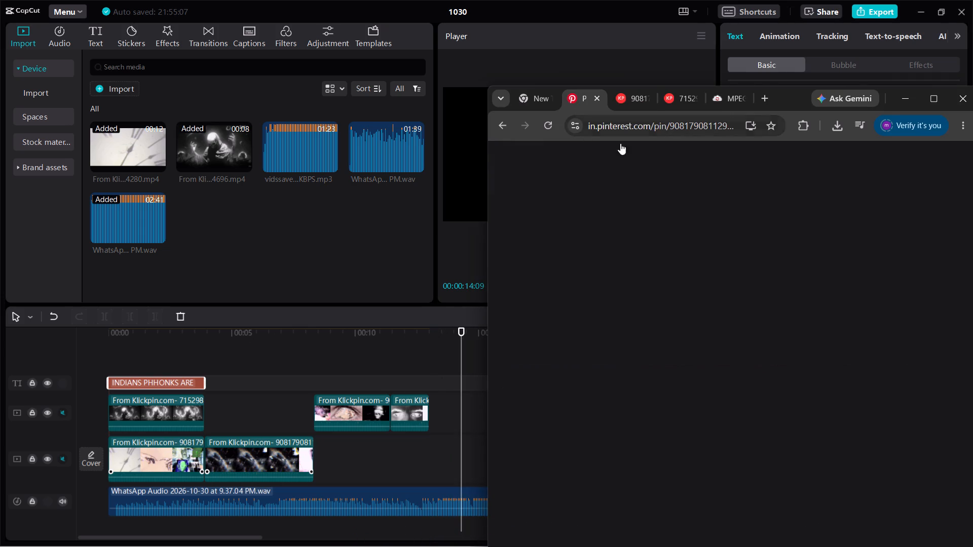
pyautogui.scroll(-3, 732, 219)
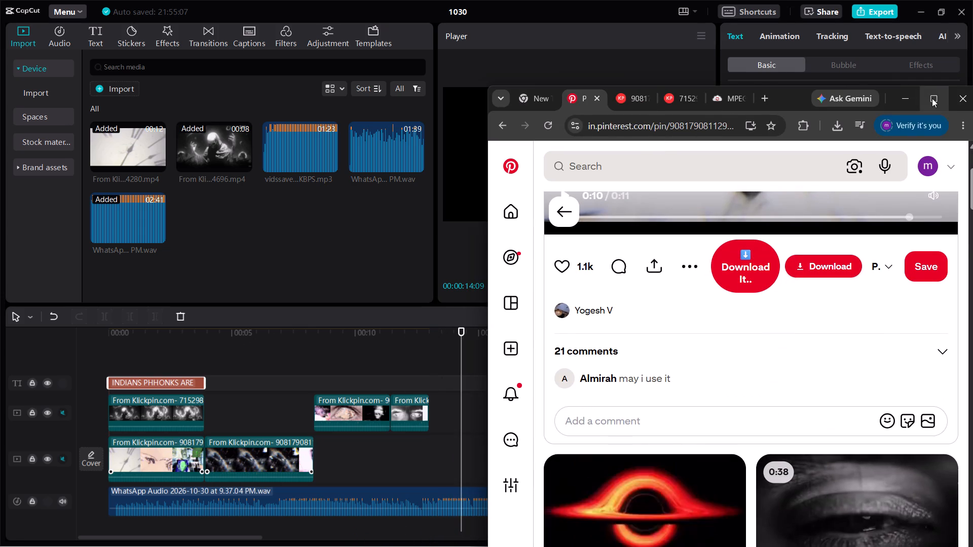
pyautogui.click(932, 98)
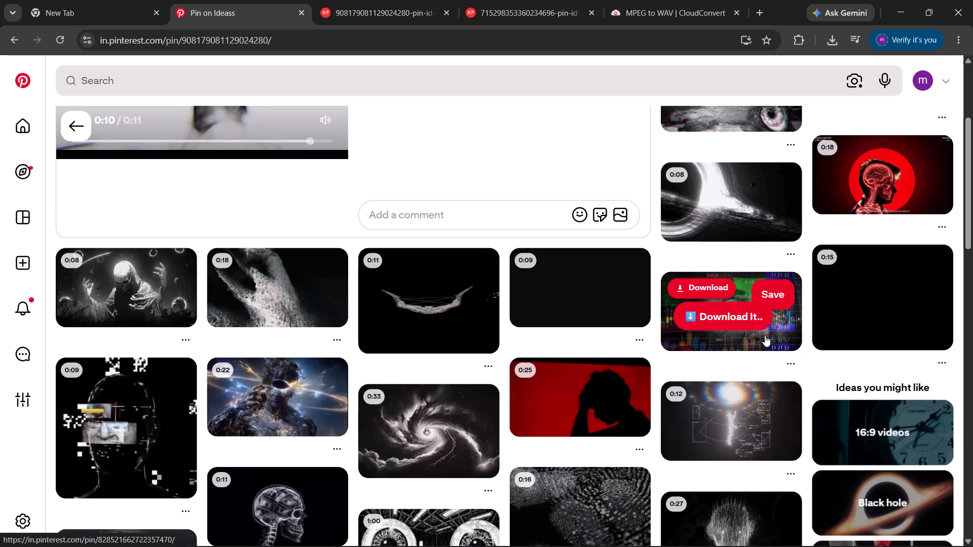
pyautogui.scroll(3, 785, 236)
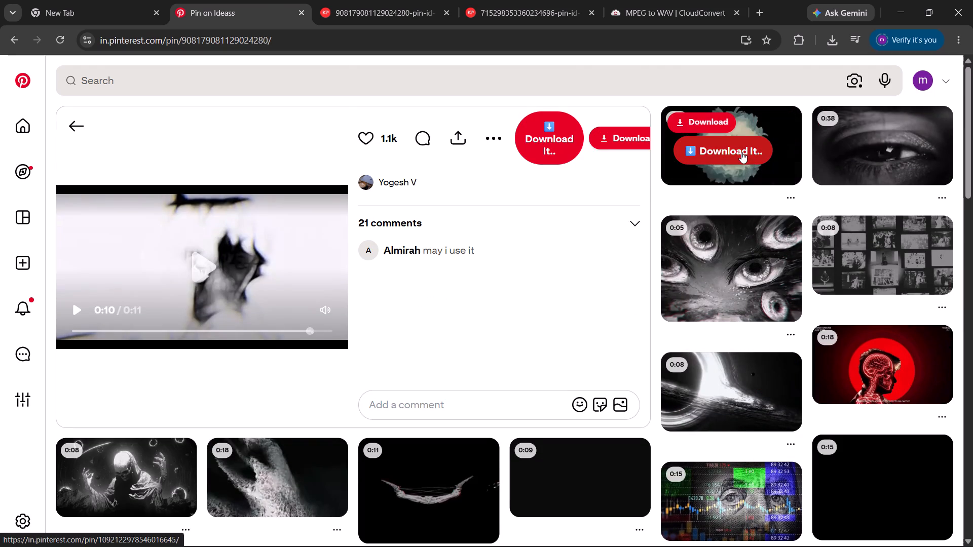
pyautogui.click(741, 152)
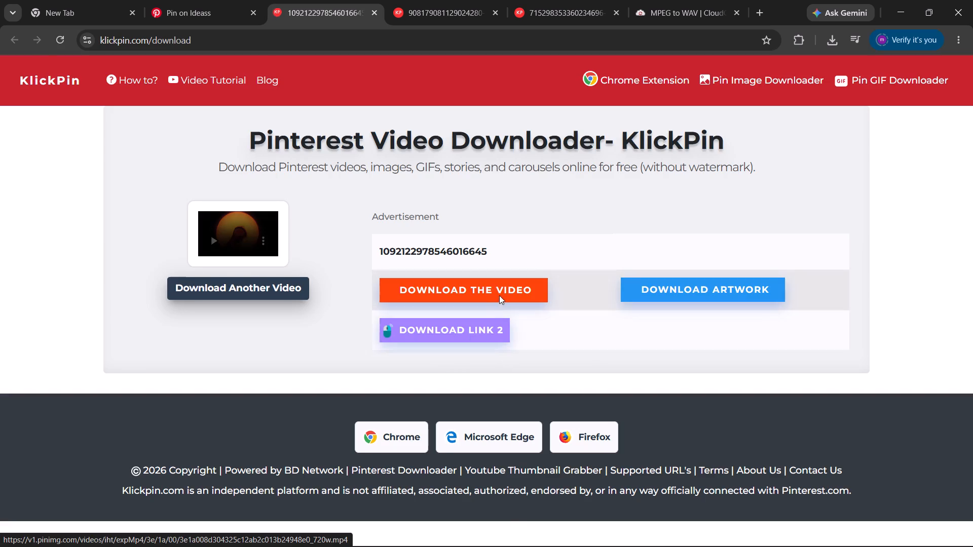
pyautogui.click(460, 361)
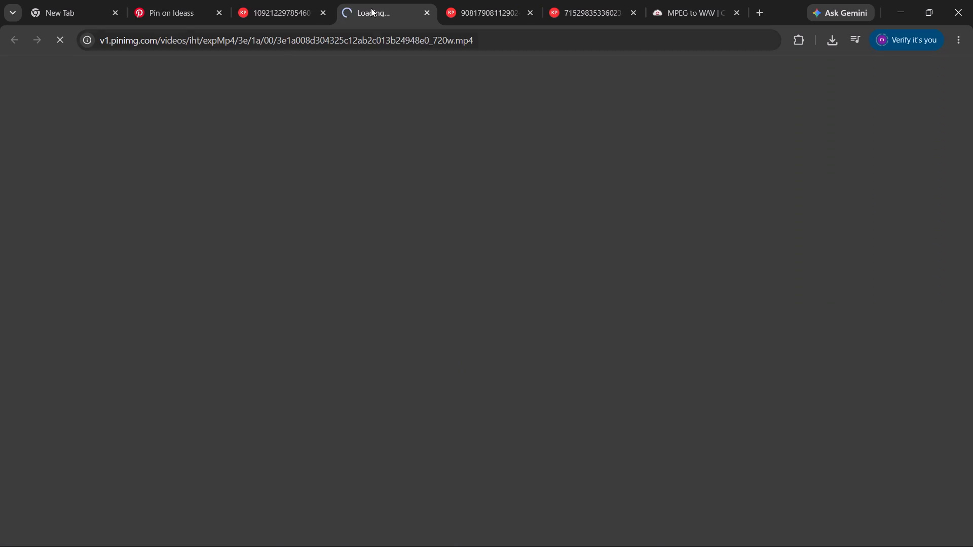
pyautogui.click(557, 315)
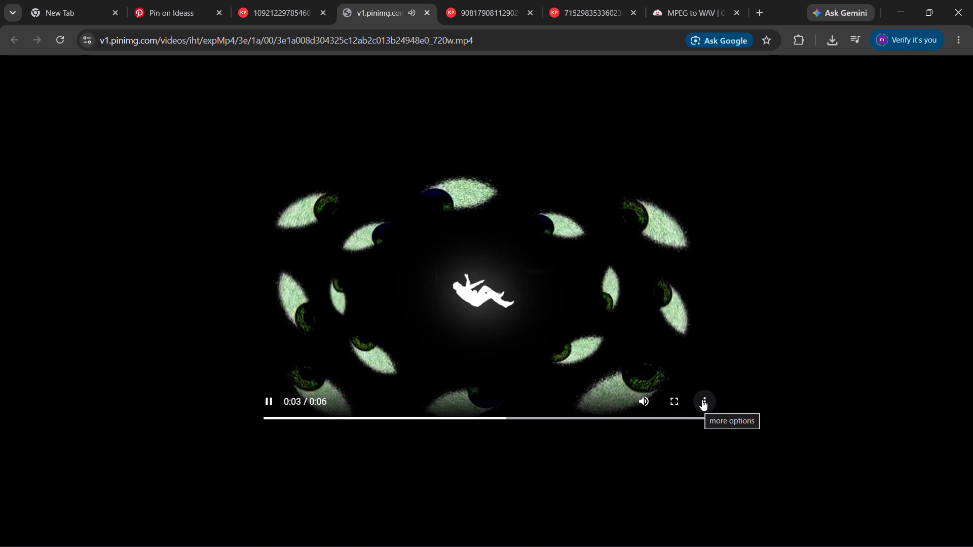
pyautogui.click(702, 400)
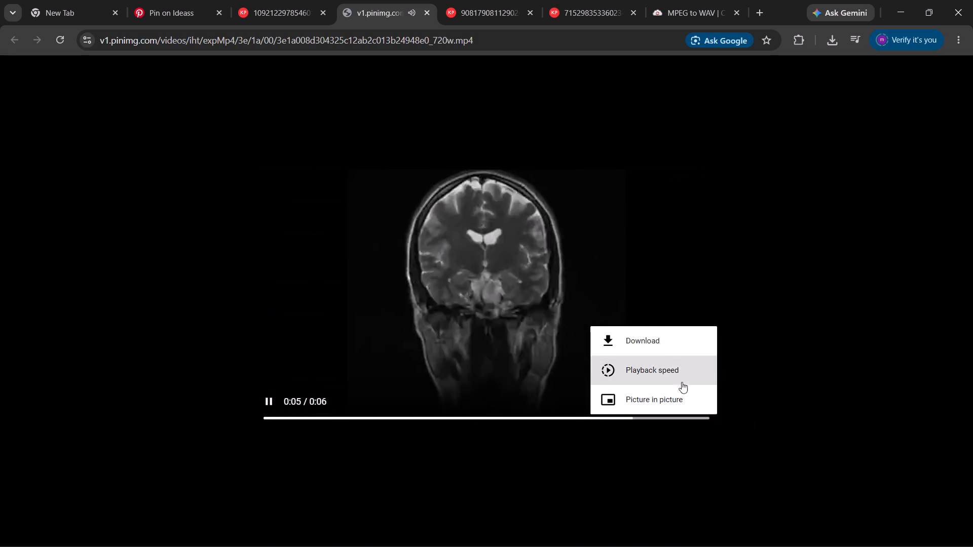
pyautogui.click(660, 350)
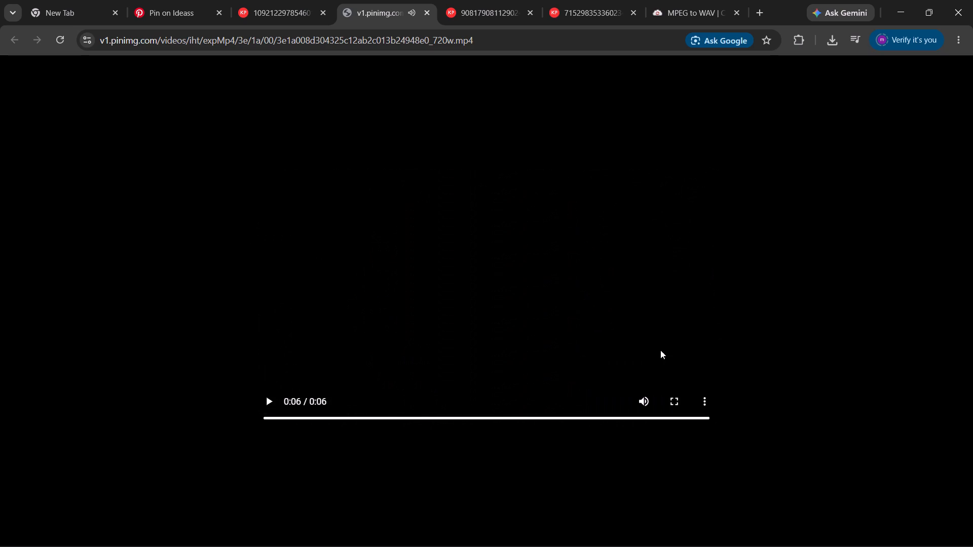
# Search Pinterest for "3d skull gif" and look through the results for a usable clip.
pyautogui.click(194, 3)
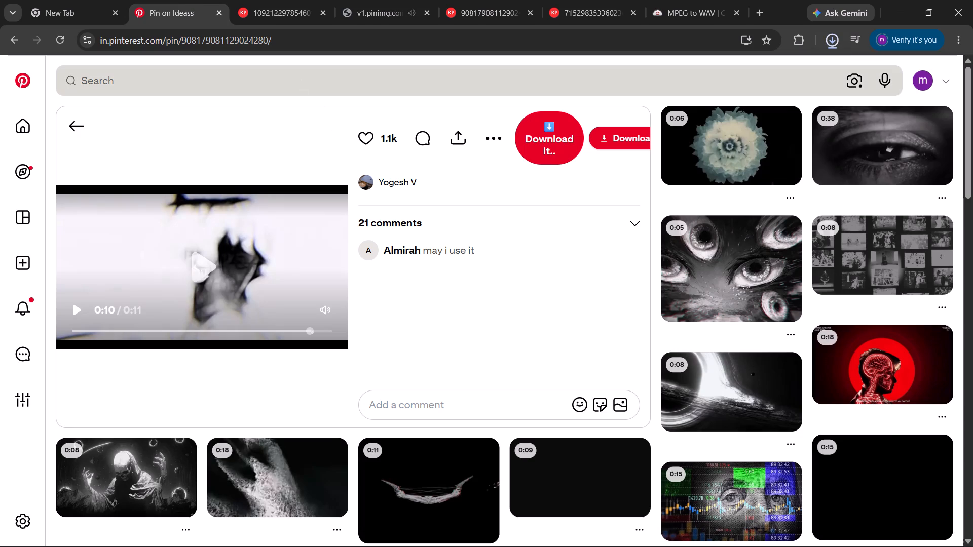
pyautogui.click(300, 80)
pyautogui.write('3d skull')
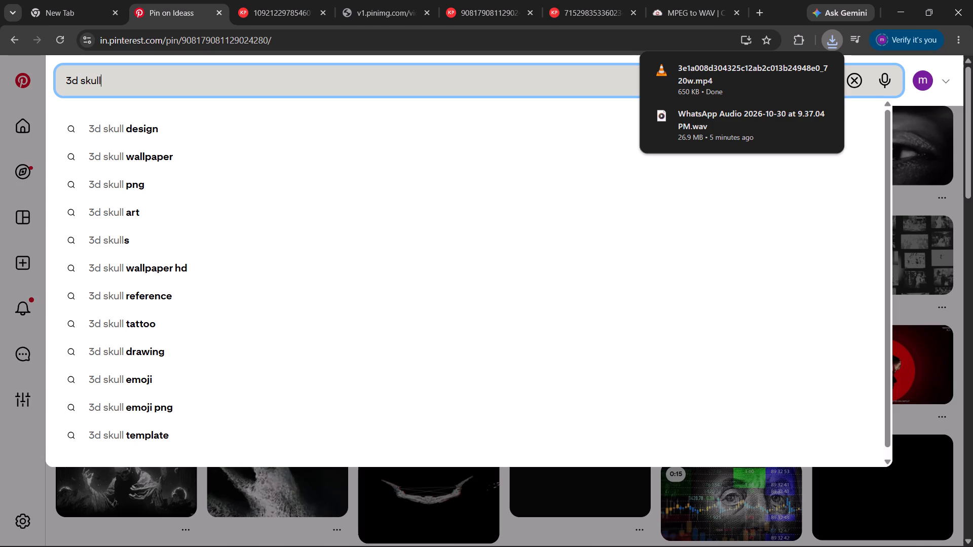
pyautogui.press('space')
pyautogui.write('gif')
pyautogui.press('Return')
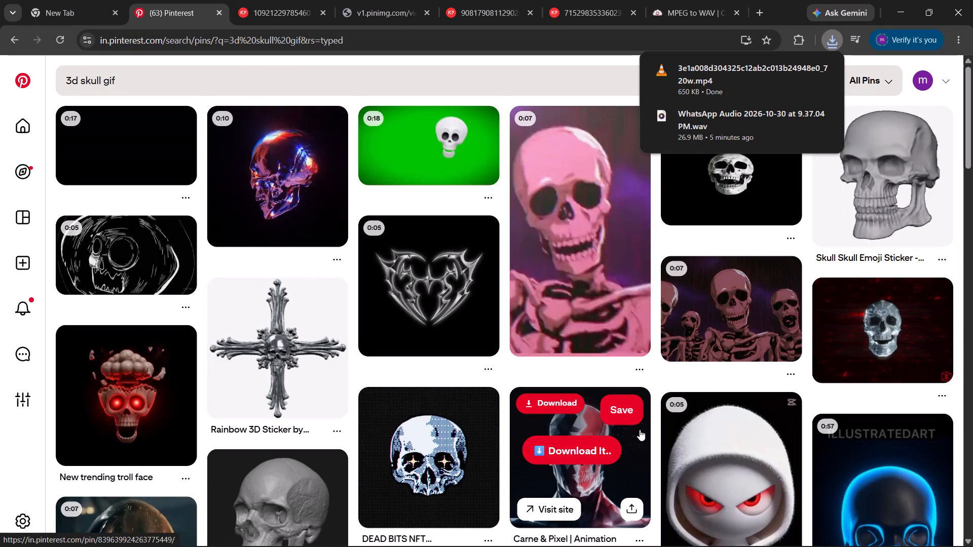
pyautogui.click(866, 399)
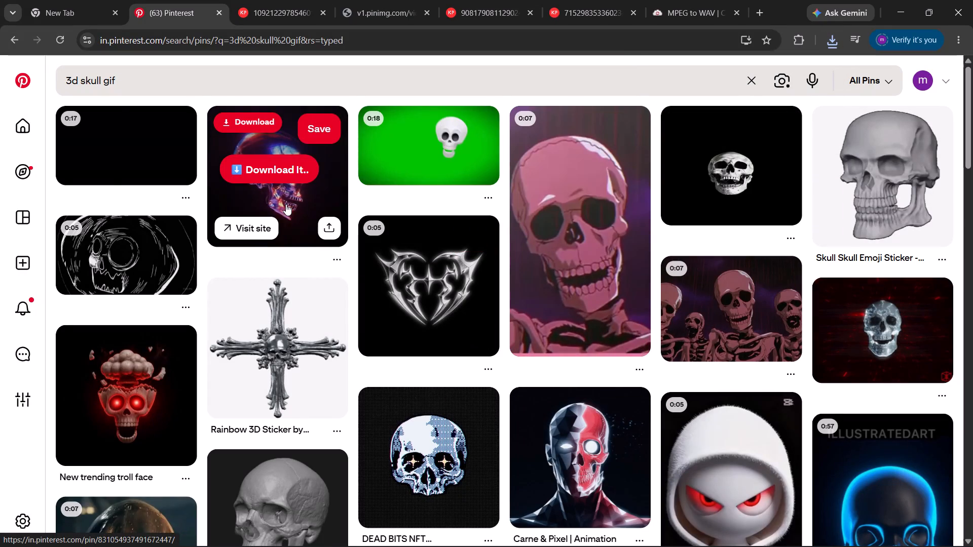
pyautogui.scroll(-5, 179, 418)
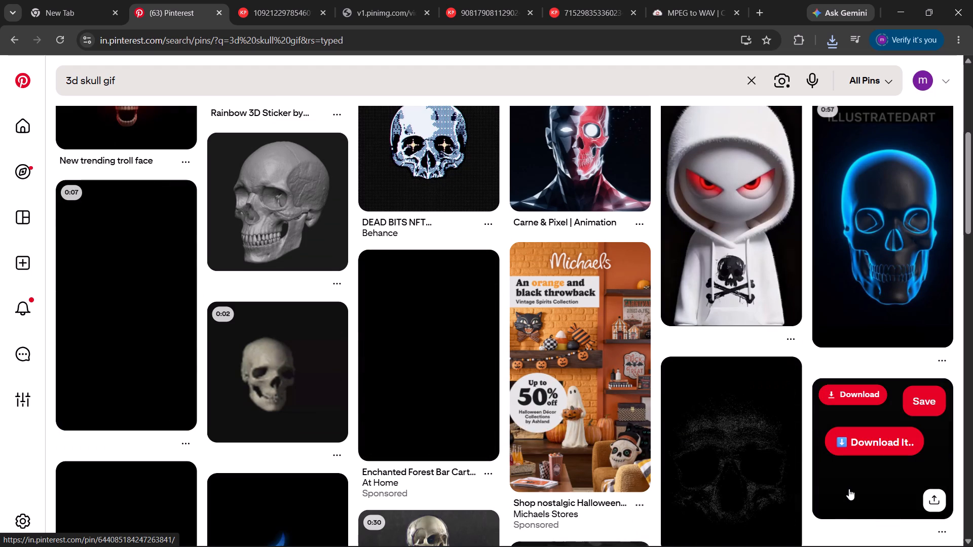
# Leave the skull results and look through the related pins of the earlier eye-and-wireframe pin, previewing a dark 0:10 clip.
pyautogui.moveTo(588, 435); pyautogui.dragTo(576, 433)
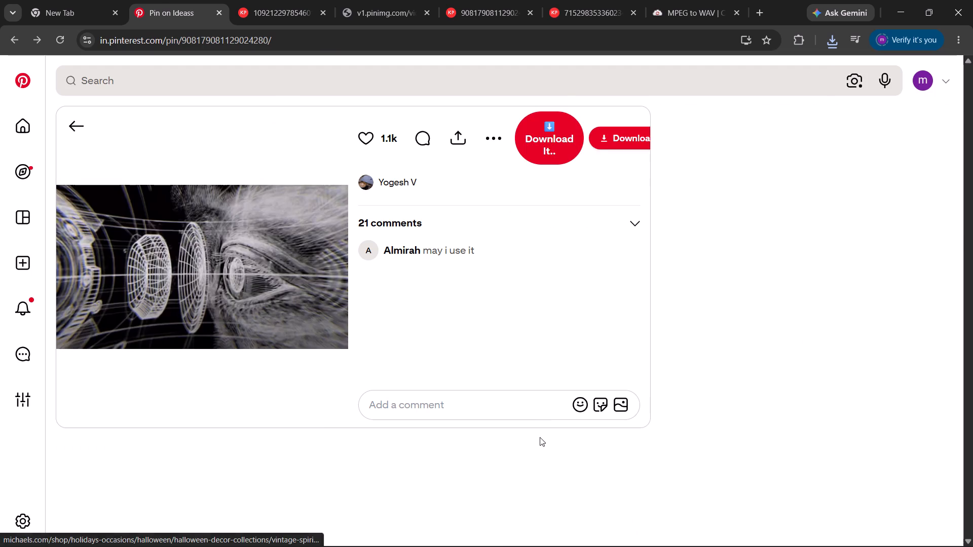
pyautogui.scroll(-3, 175, 340)
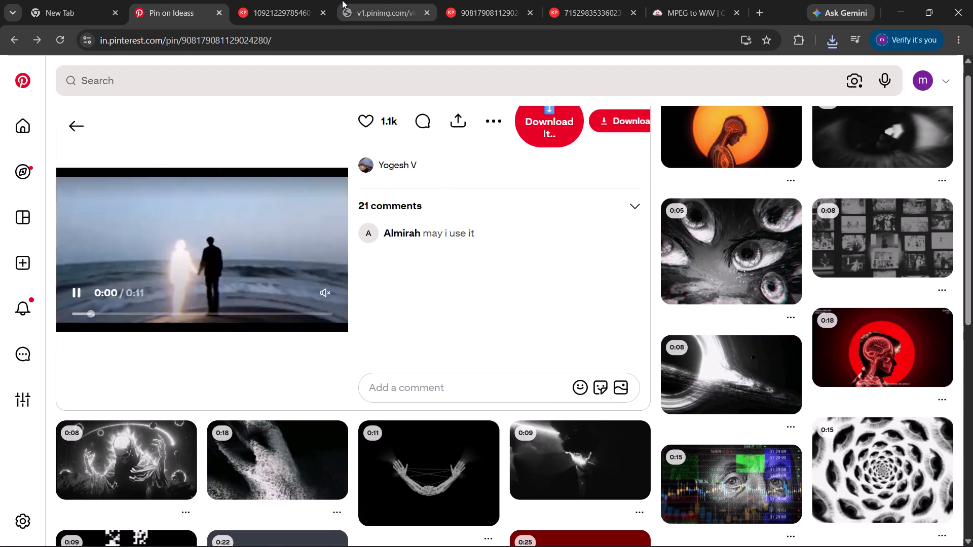
pyautogui.click(274, 19)
pyautogui.click(361, 0)
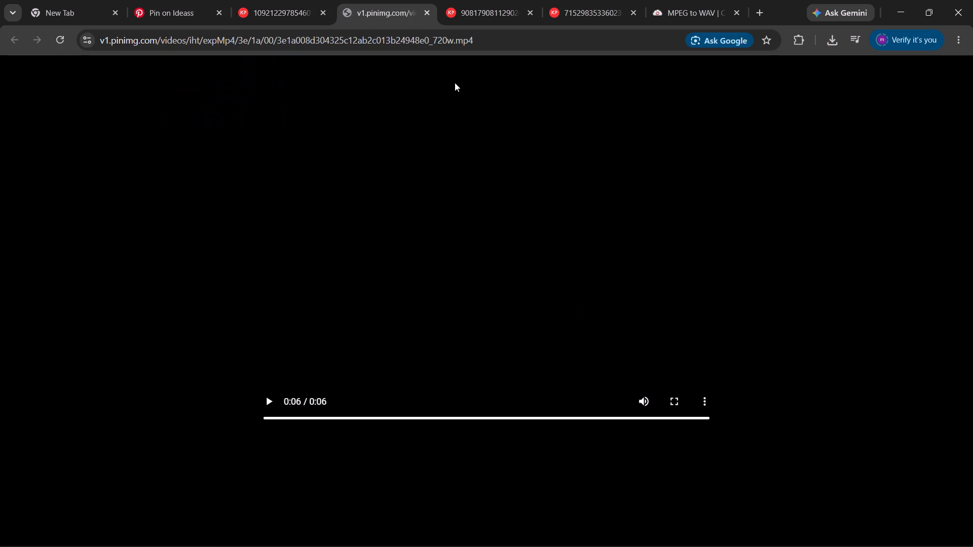
pyautogui.click(197, 0)
pyautogui.scroll(-3, 529, 293)
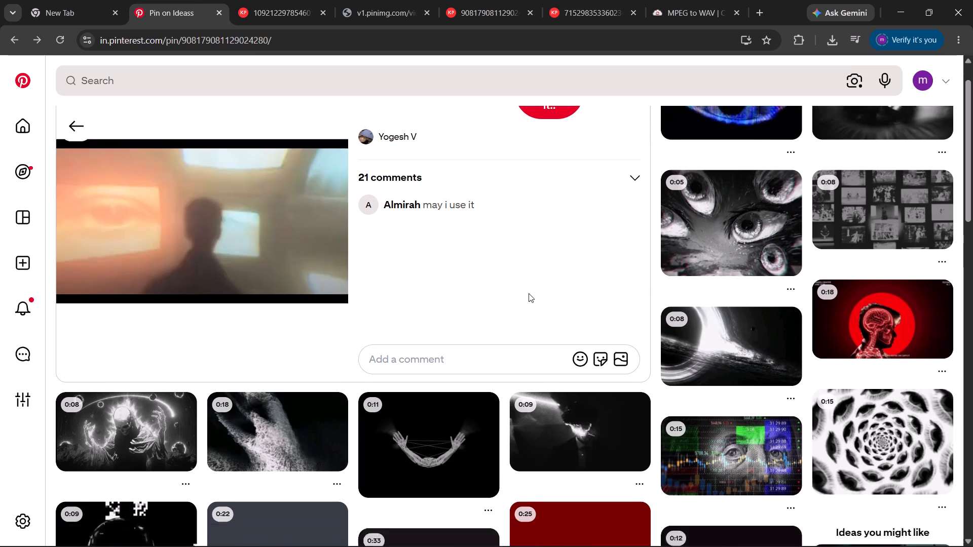
pyautogui.scroll(-2, 753, 390)
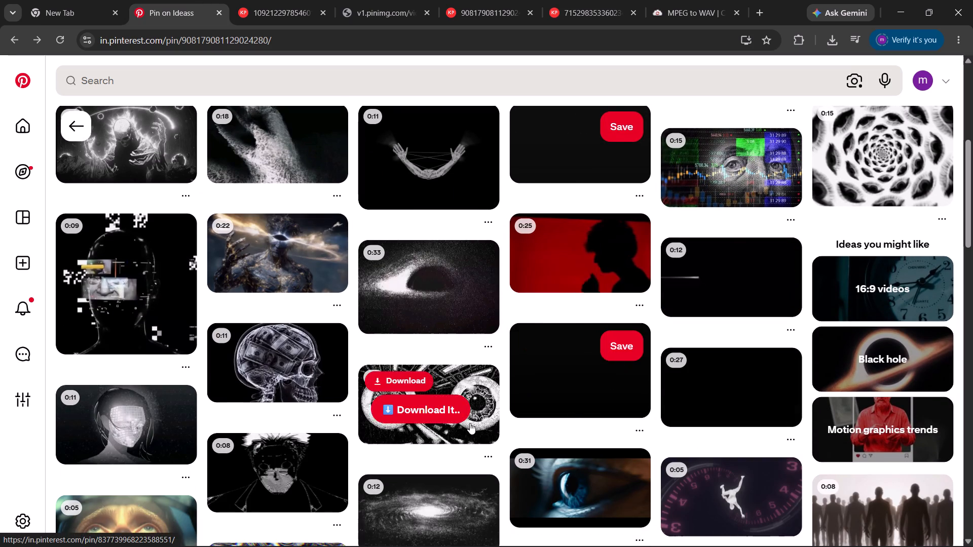
pyautogui.click(306, 391)
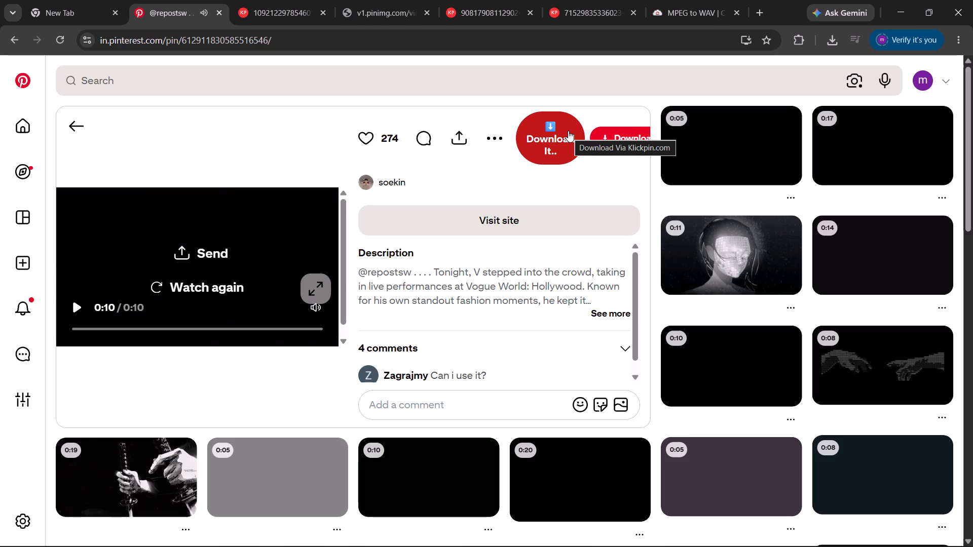
pyautogui.scroll(-3, 291, 212)
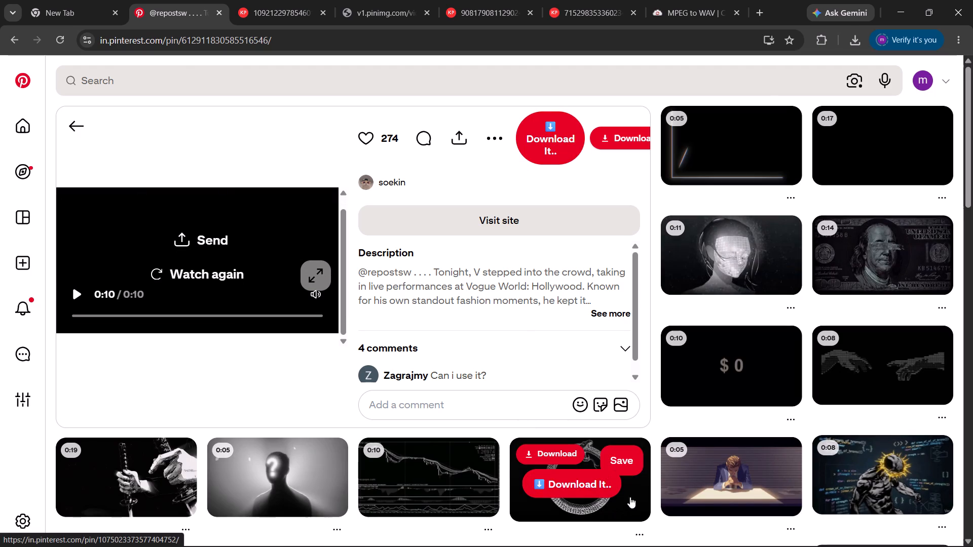
pyautogui.moveTo(655, 411); pyautogui.dragTo(641, 406)
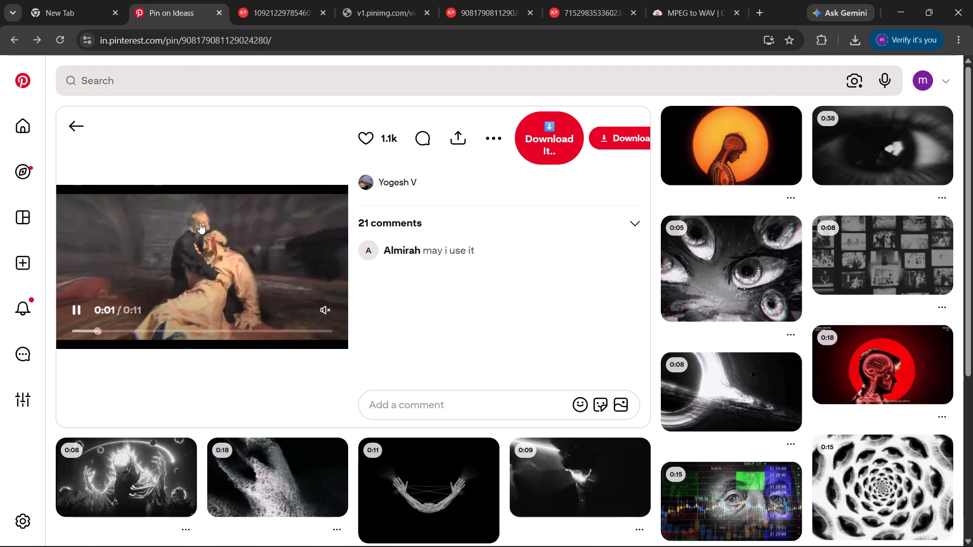
pyautogui.scroll(-2, 200, 223)
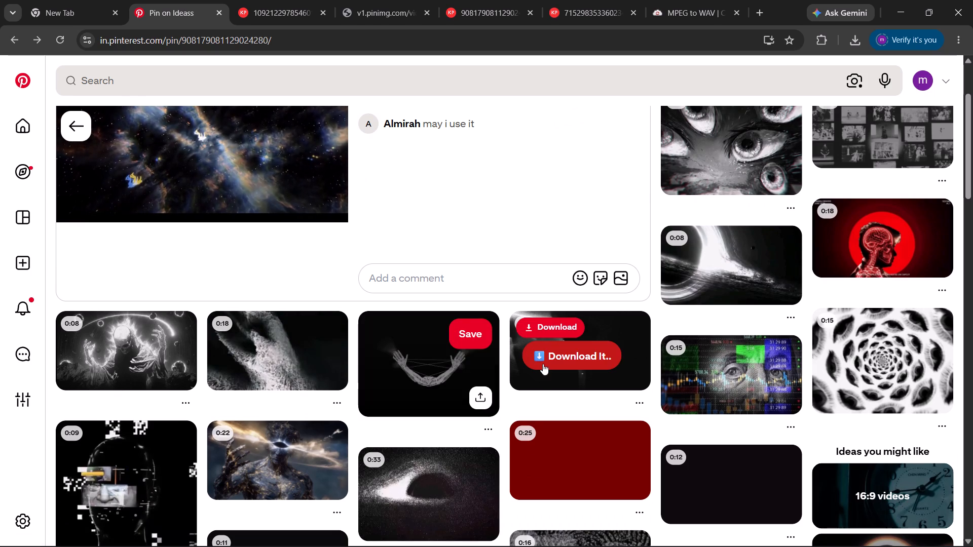
# Open the 0:08 black-and-white black hole pin titled 618 and request its video through KlickPin.
pyautogui.click(712, 288)
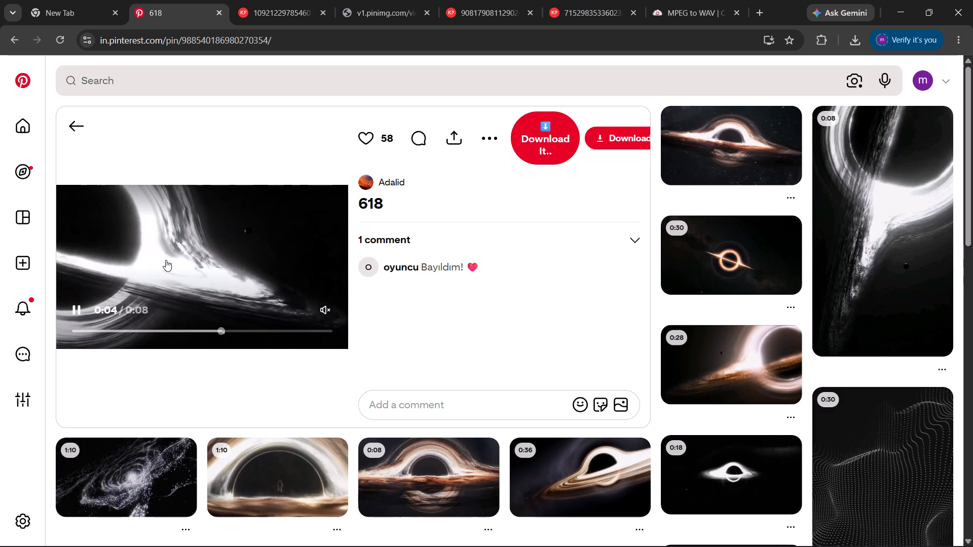
pyautogui.click(563, 140)
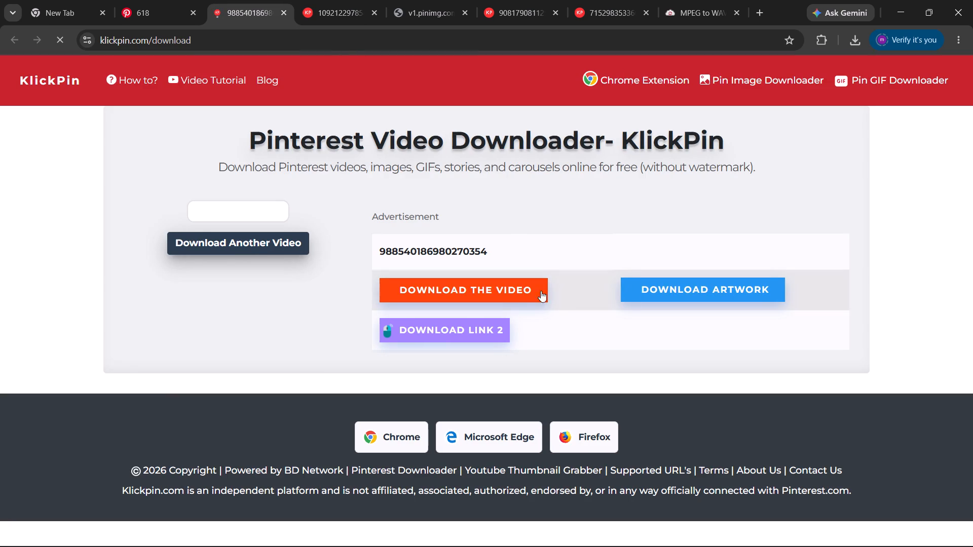
pyautogui.click(499, 295)
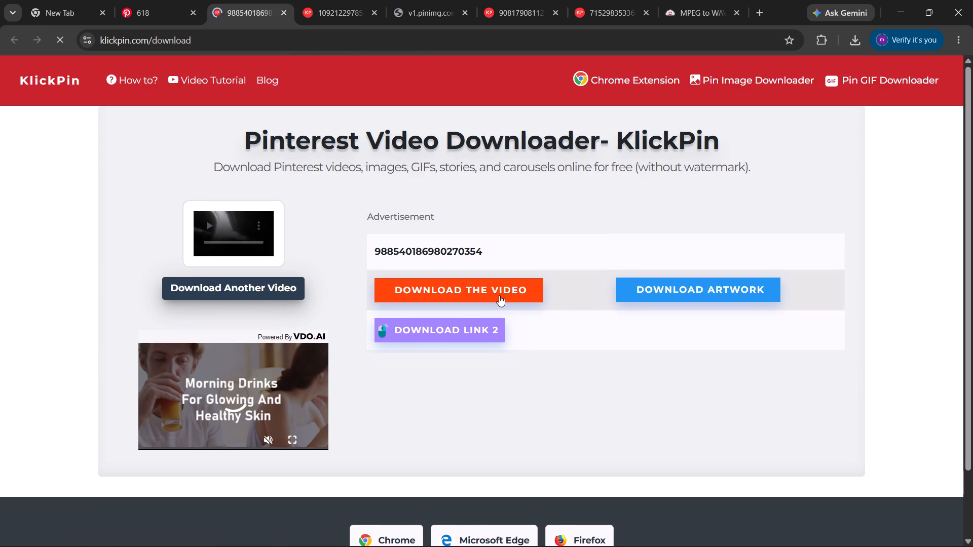
# Find the 0:16 pin of a black-veiled crowned figure on red and download it as an MP4 through KlickPin.
pyautogui.click(161, 0)
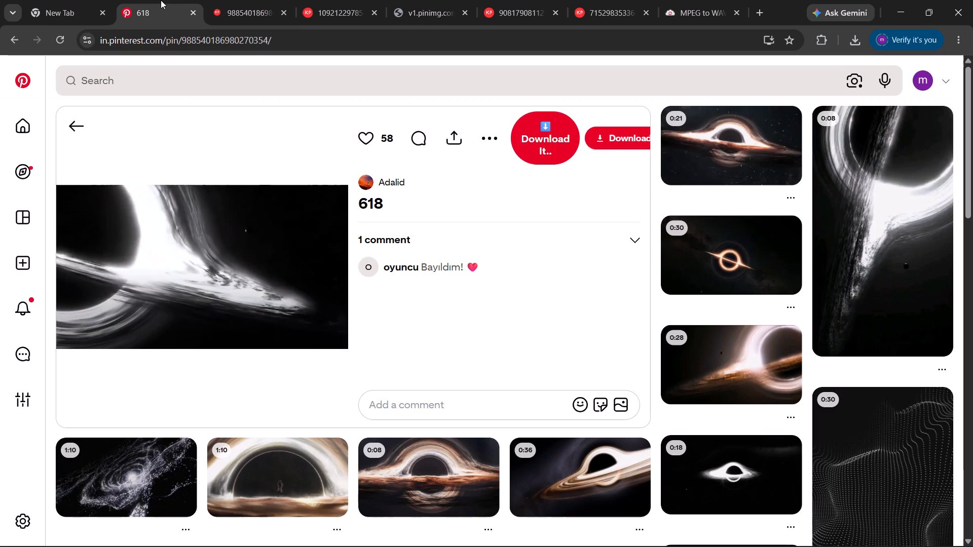
pyautogui.scroll(-9, 435, 193)
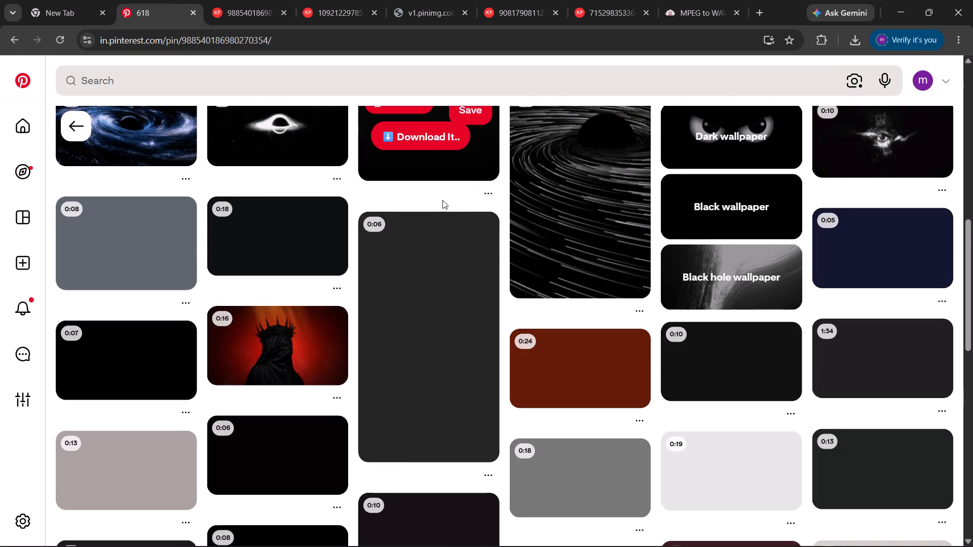
pyautogui.click(317, 364)
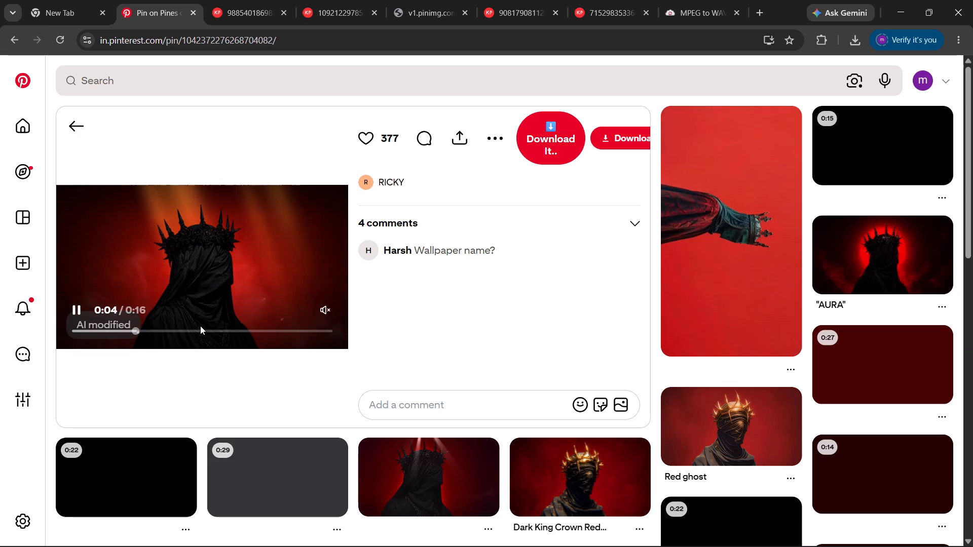
pyautogui.click(542, 150)
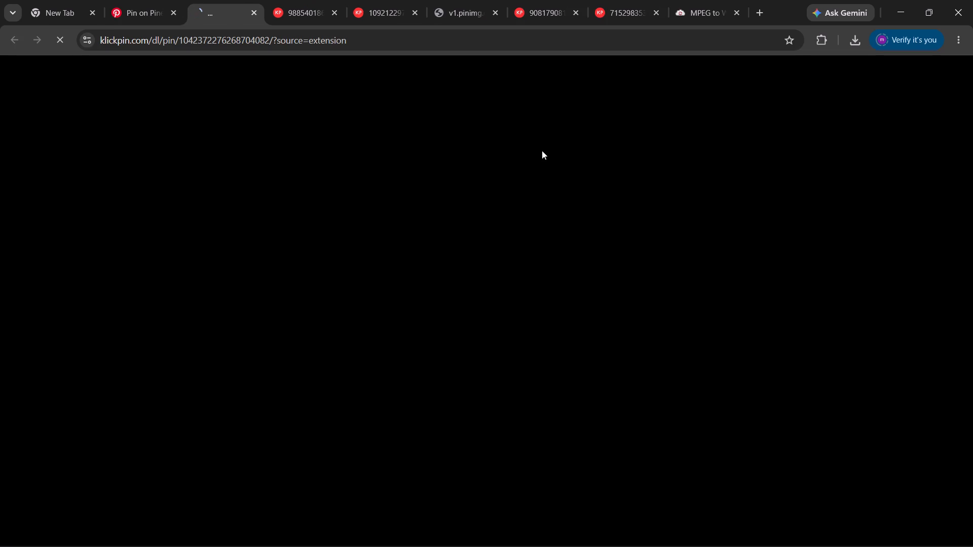
pyautogui.click(486, 287)
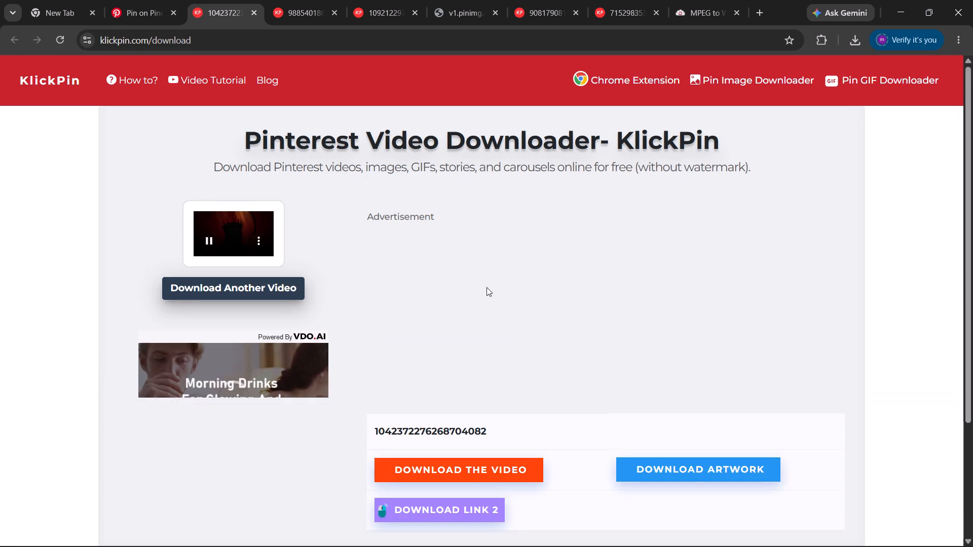
pyautogui.click(473, 366)
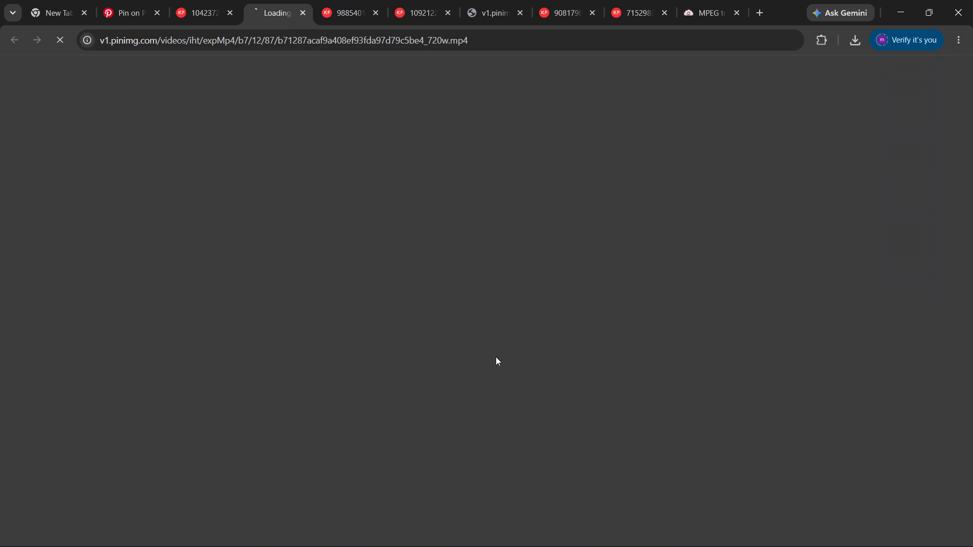
pyautogui.click(566, 322)
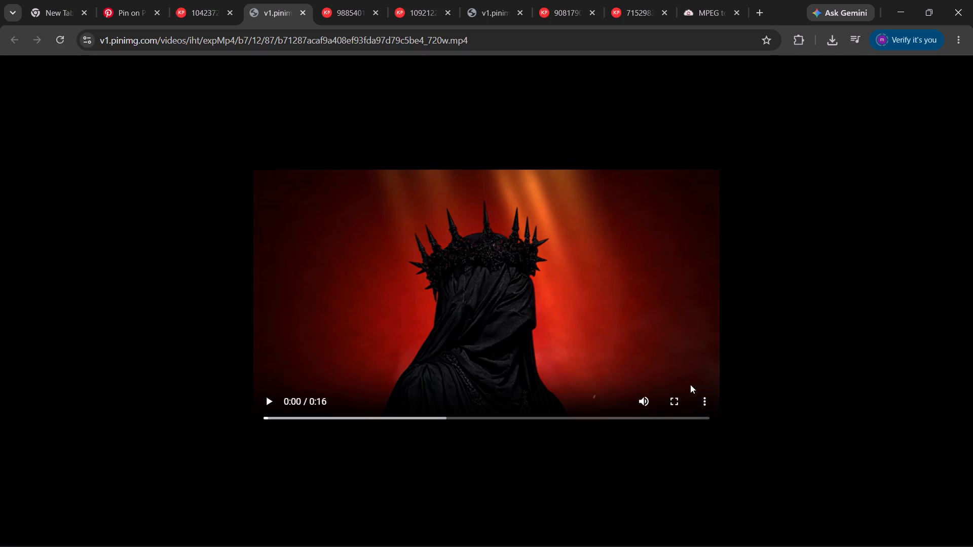
pyautogui.click(695, 398)
pyautogui.click(663, 334)
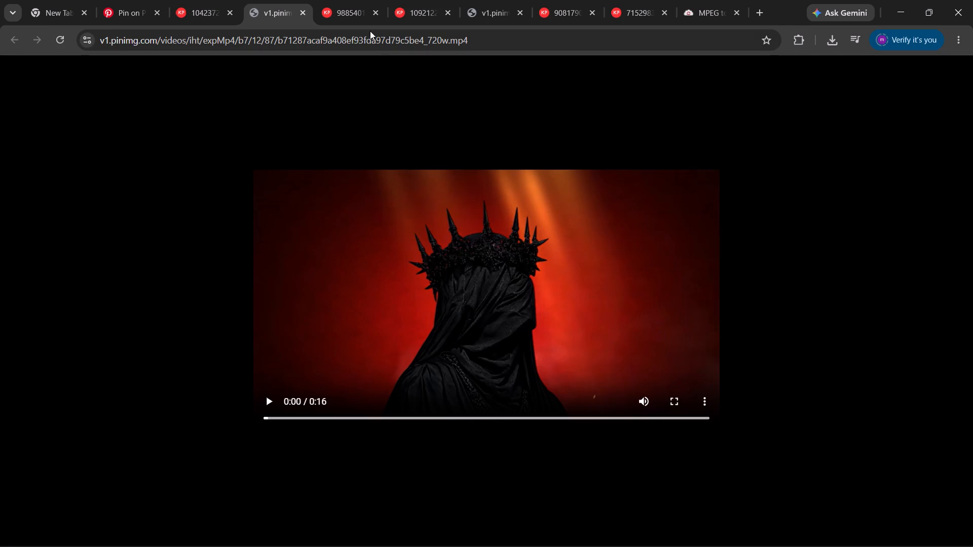
# Download the 0:08 black hole clip as an MP4 from its open KlickPin page.
pyautogui.click(340, 0)
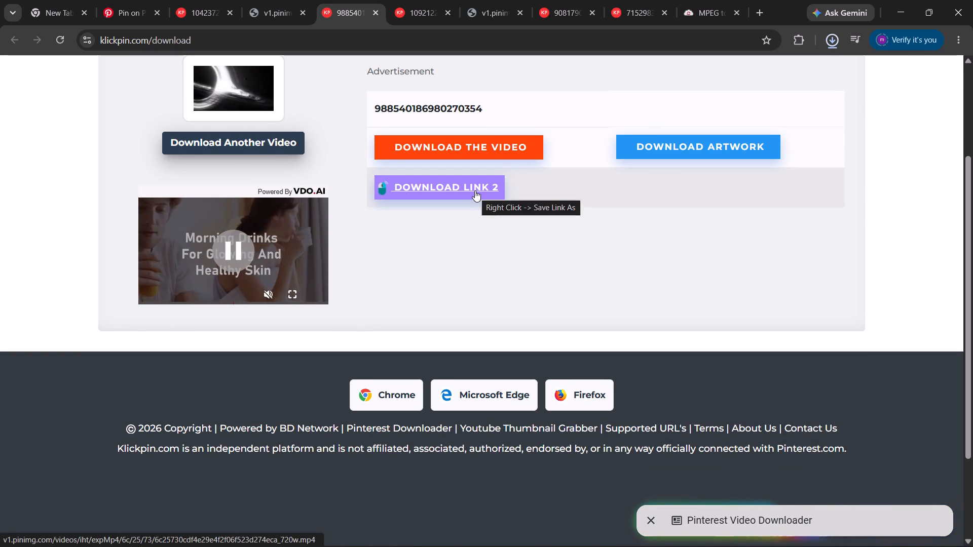
pyautogui.click(475, 190)
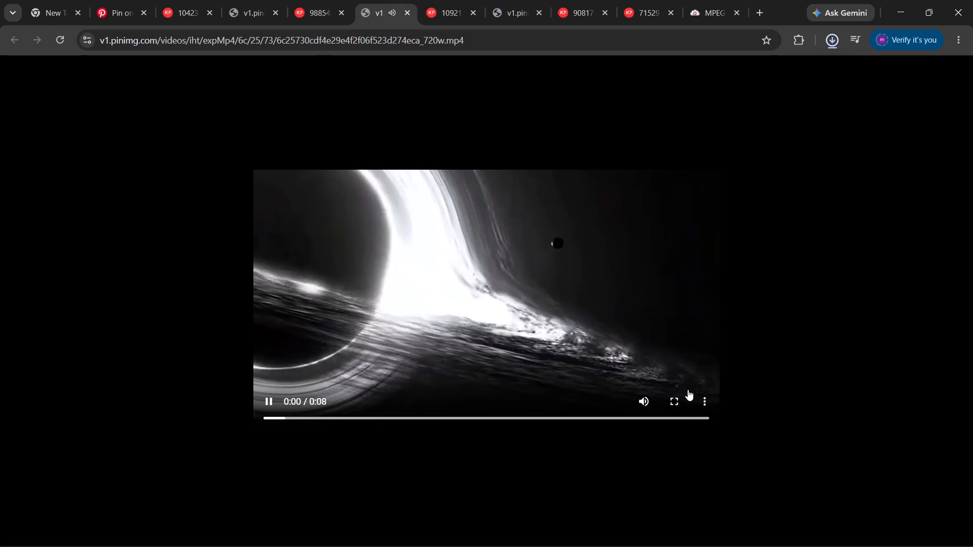
pyautogui.click(693, 393)
pyautogui.click(648, 339)
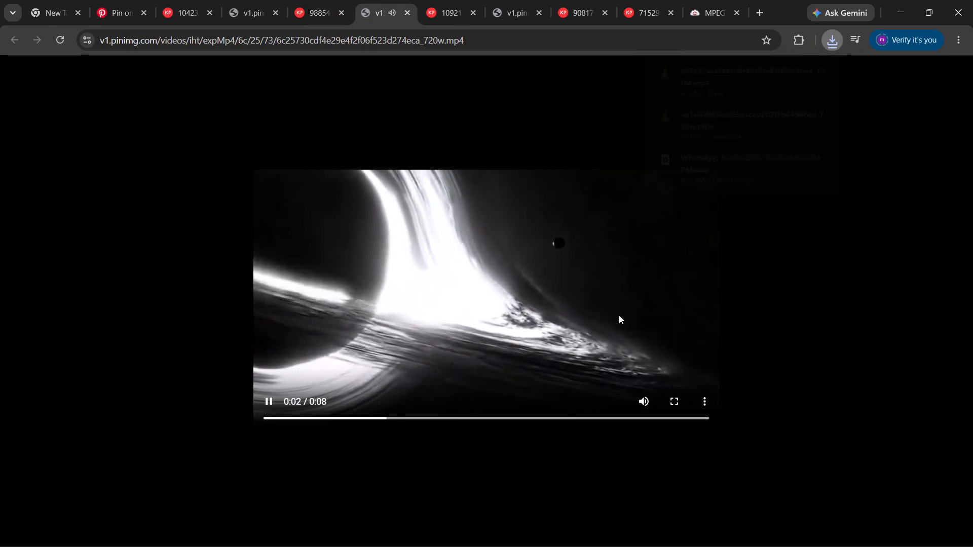
# Find the 0:14 dark red 3D animation pin by Zoon among the related pins and download it as an MP4 through KlickPin.
pyautogui.click(129, 0)
pyautogui.scroll(-2, 589, 261)
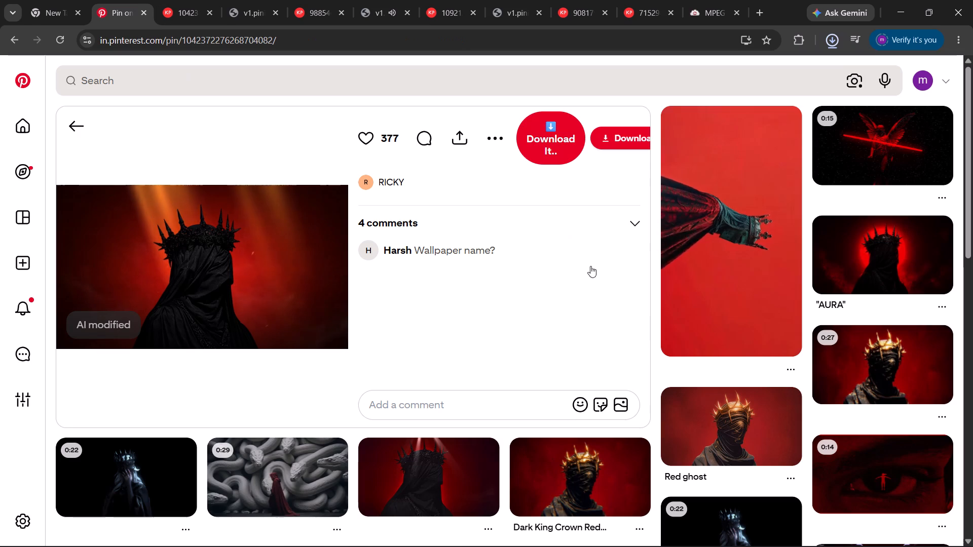
pyautogui.scroll(-1, 590, 266)
pyautogui.click(342, 12)
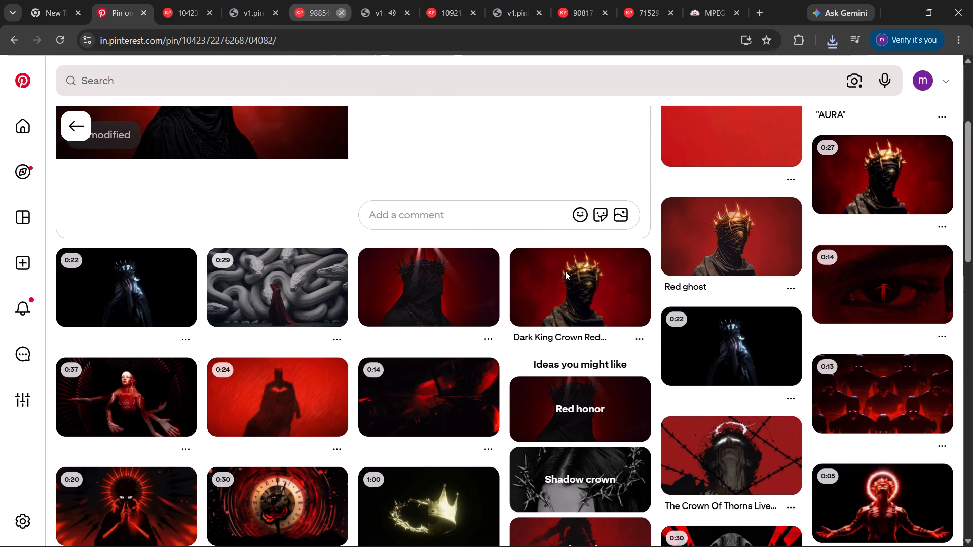
pyautogui.click(470, 419)
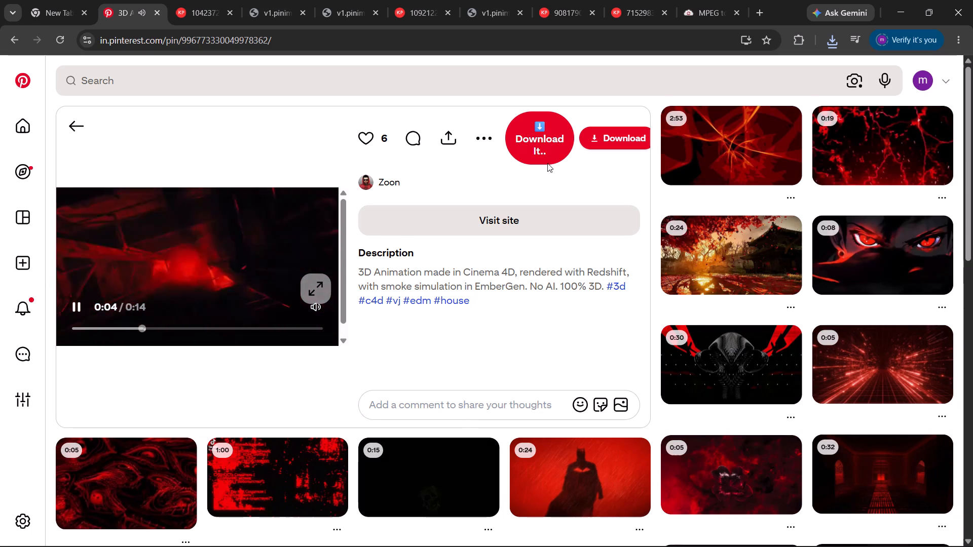
pyautogui.click(545, 142)
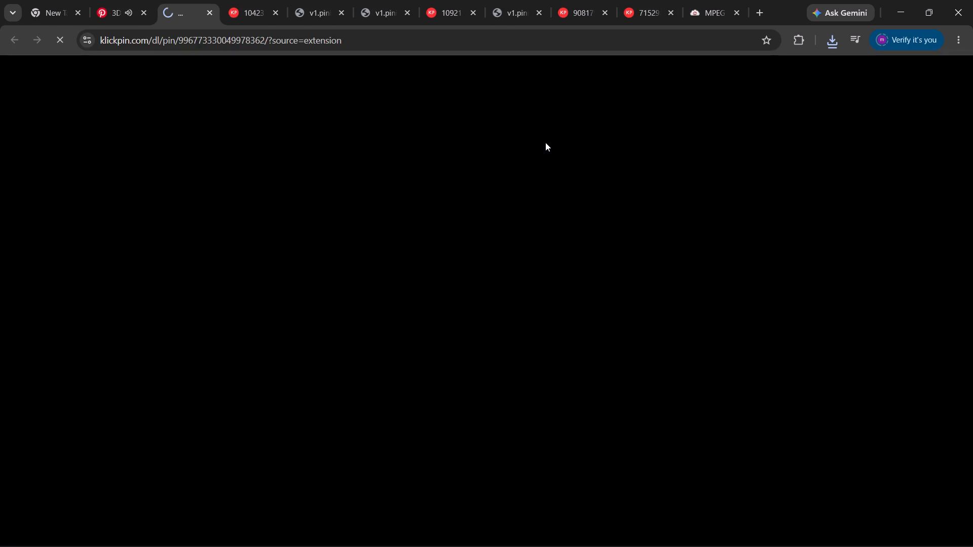
pyautogui.click(463, 369)
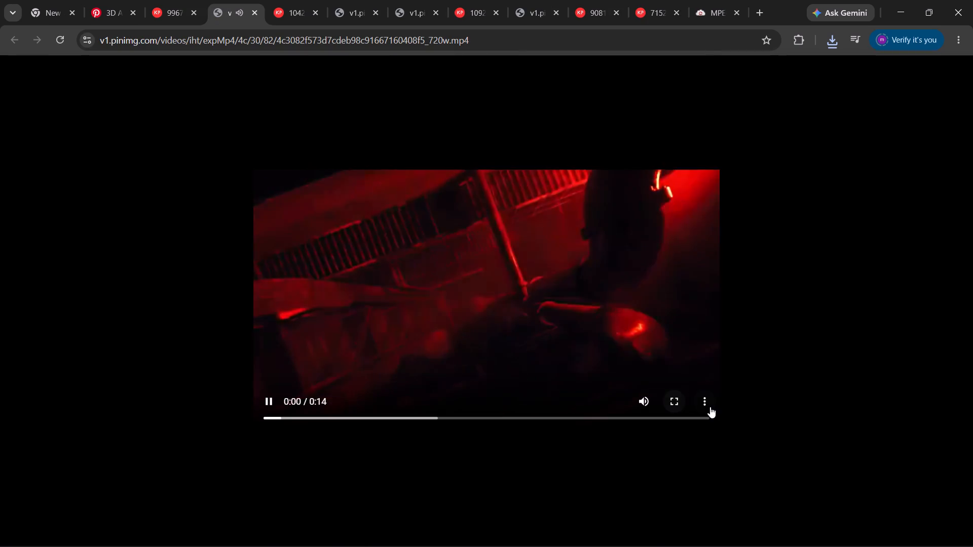
pyautogui.click(710, 407)
pyautogui.click(671, 348)
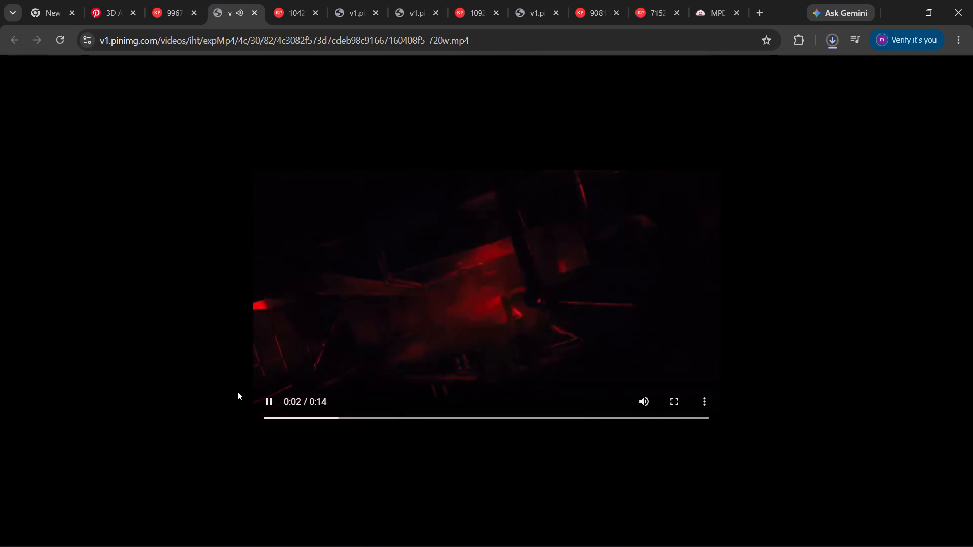
pyautogui.click(275, 402)
# Switch to CapCut and delete the last, long overlay clip that sits after the gap on the timeline.
pyautogui.click(887, 0)
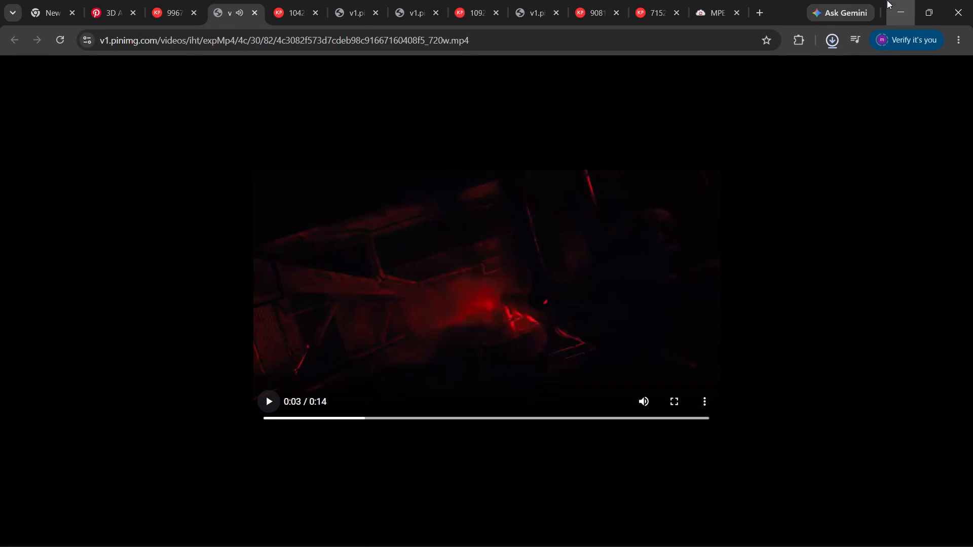
pyautogui.click(407, 336)
pyautogui.click(406, 336)
pyautogui.press('space')
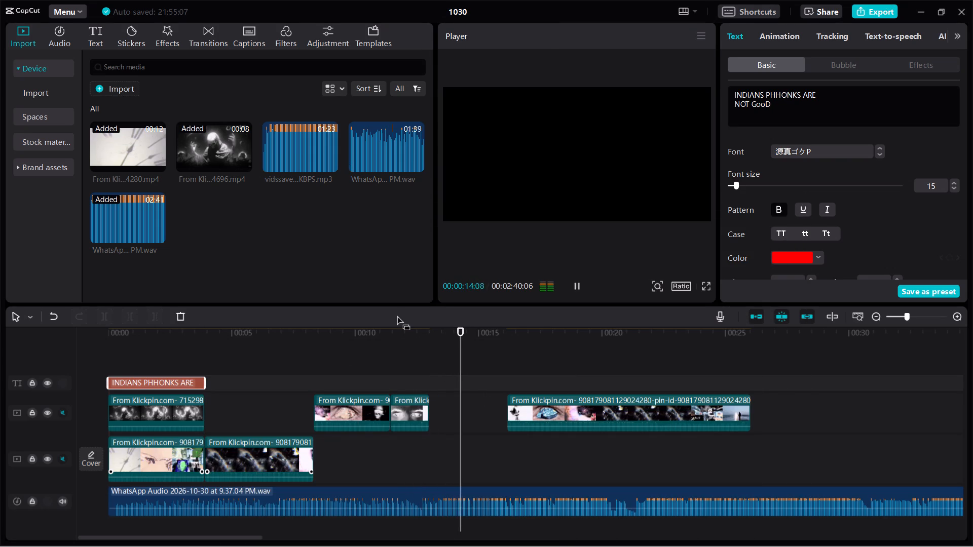
pyautogui.press('space')
pyautogui.click(556, 401)
pyautogui.press('BackSpace')
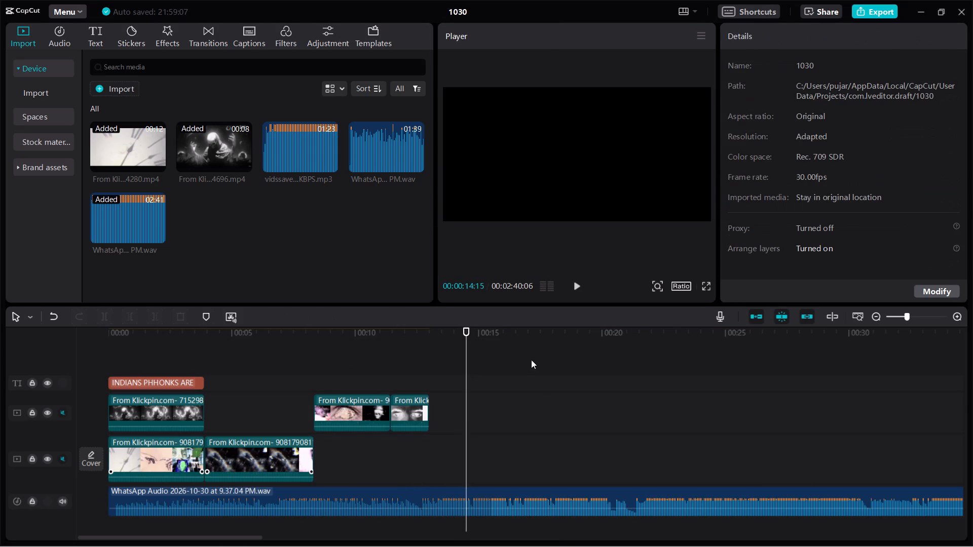
# Import the four newly downloaded 720w Pinterest clips from the Downloads folder into the project media.
pyautogui.click(119, 88)
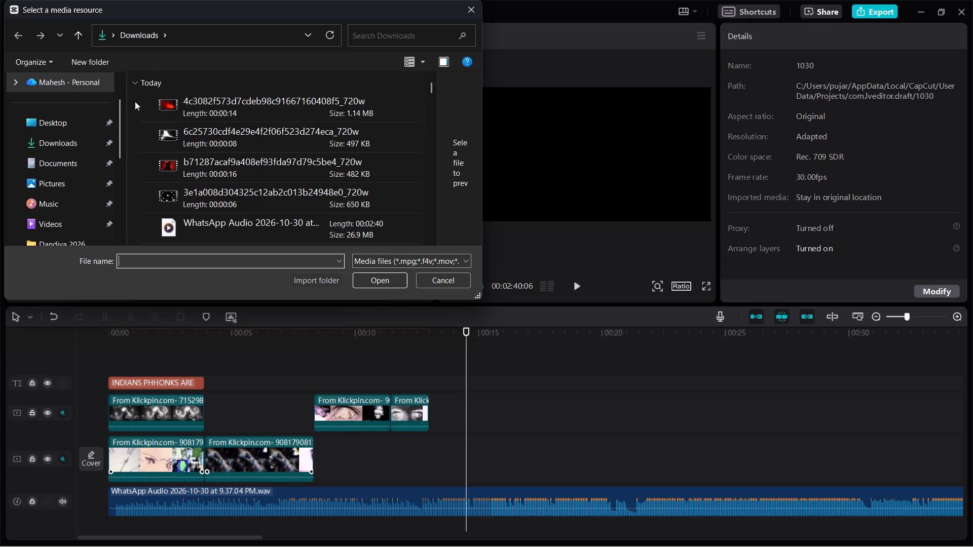
pyautogui.moveTo(132, 101); pyautogui.dragTo(222, 201)
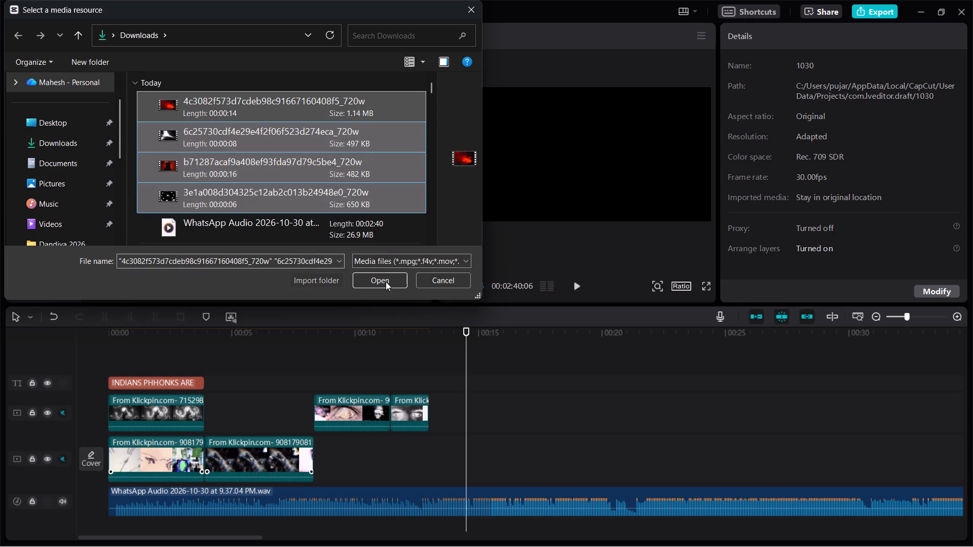
pyautogui.click(385, 282)
pyautogui.scroll(-1, 382, 280)
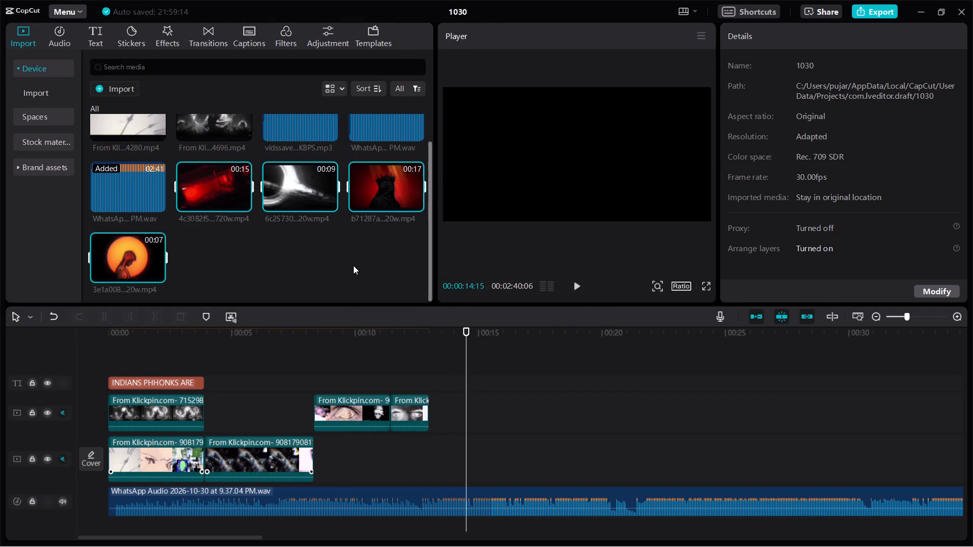
# Place the black hole clip on the overlay track directly after the last Klickpin clip, and play it against the audio.
pyautogui.click(353, 265)
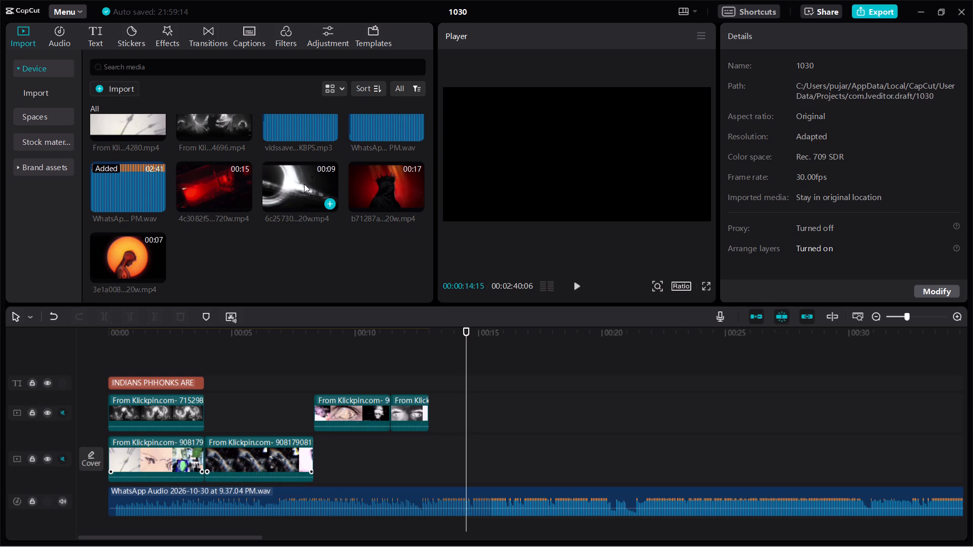
pyautogui.moveTo(280, 184); pyautogui.dragTo(432, 410)
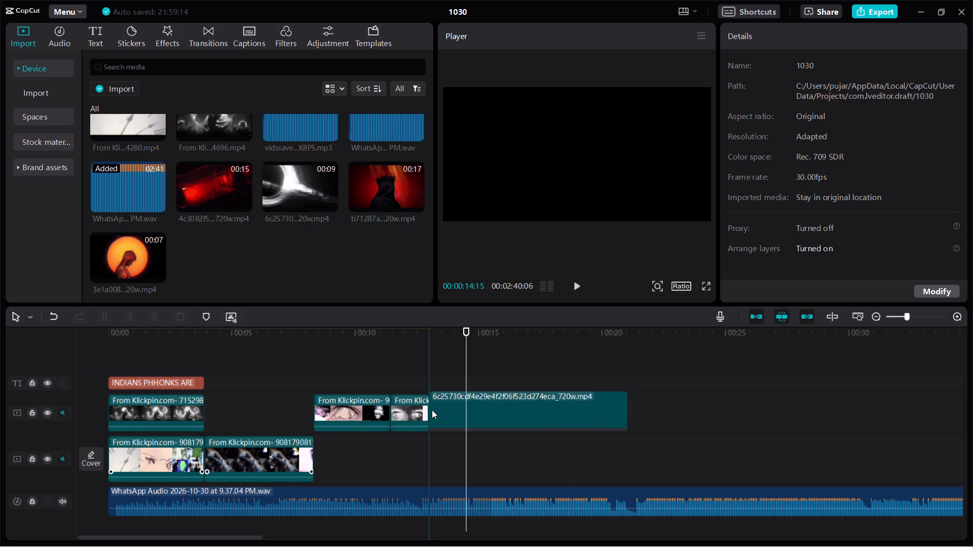
pyautogui.click(418, 353)
pyautogui.press('space')
pyautogui.click(416, 347)
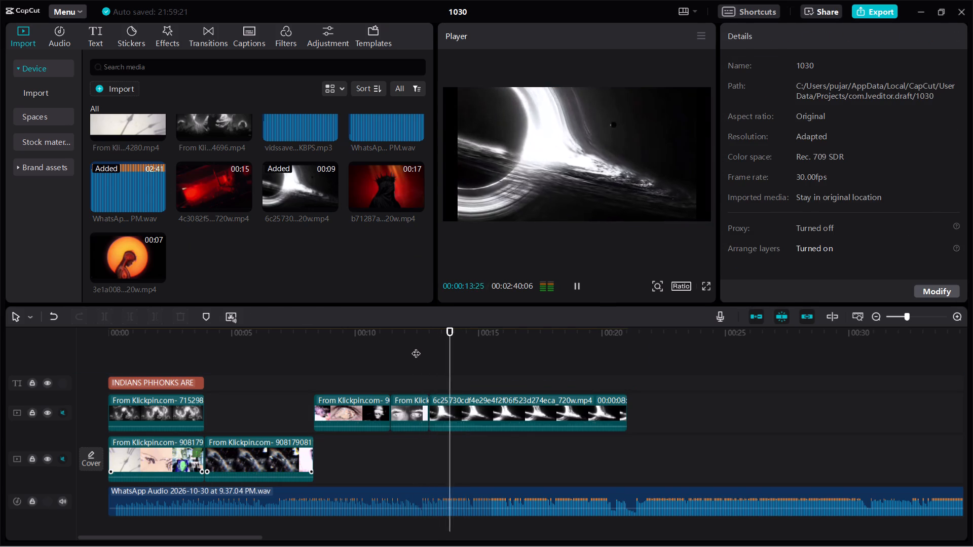
pyautogui.press('space')
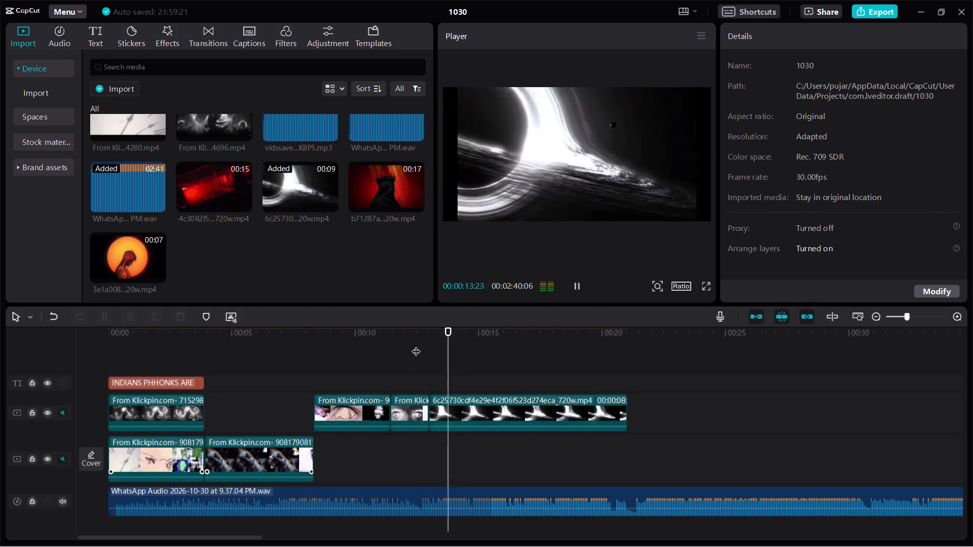
pyautogui.press('space')
pyautogui.click(411, 331)
pyautogui.press('space')
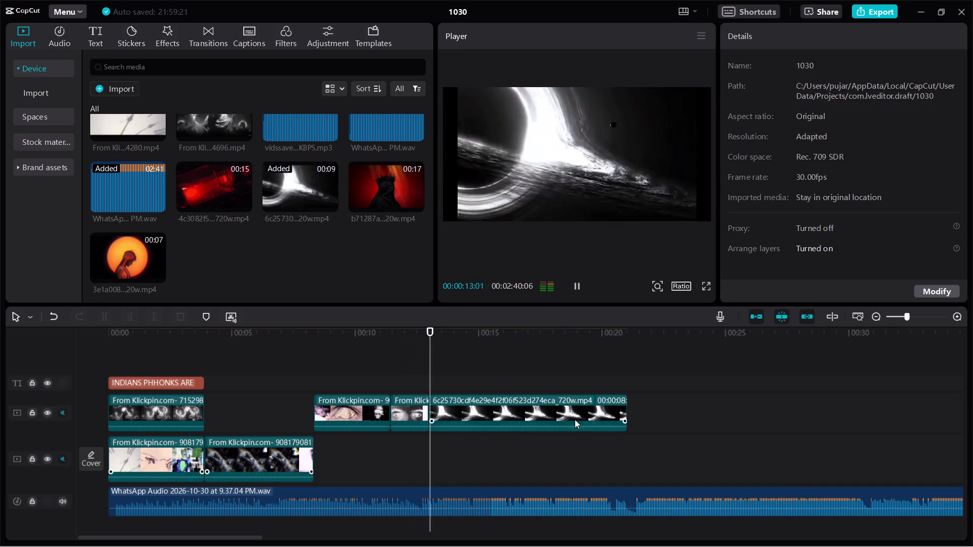
pyautogui.press('space')
# Trim the end of the black hole clip to about 00:00:13:24 and play back the cut.
pyautogui.moveTo(626, 410); pyautogui.dragTo(434, 416)
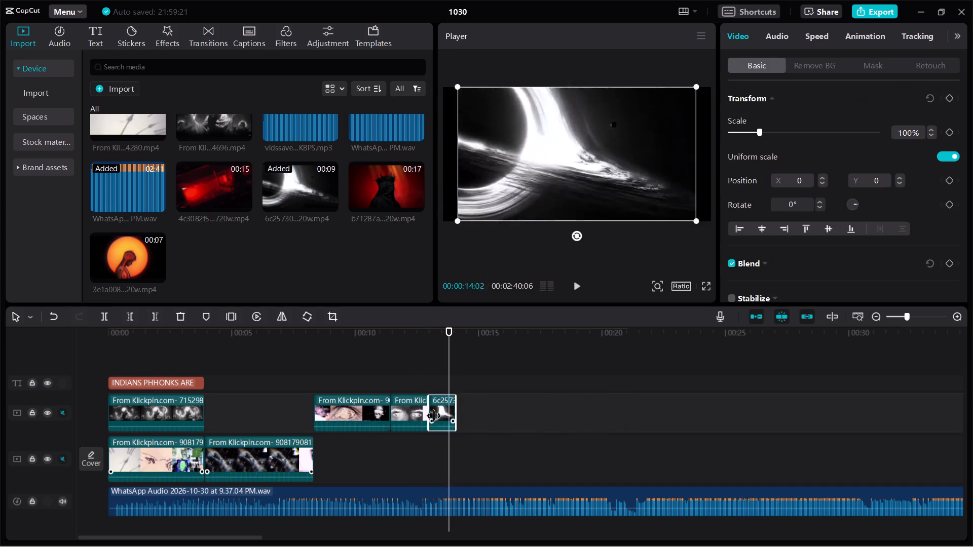
pyautogui.moveTo(434, 416); pyautogui.dragTo(445, 425)
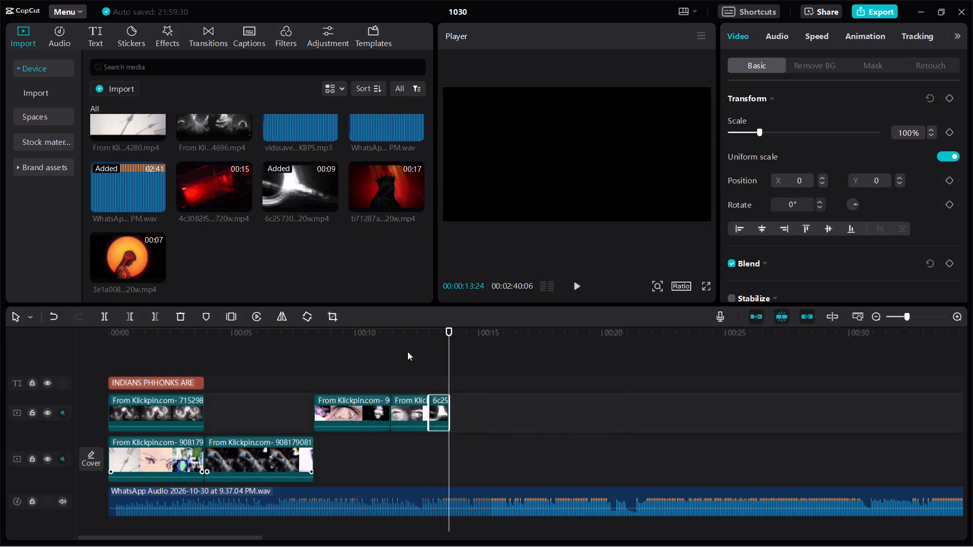
pyautogui.click(407, 351)
pyautogui.press('space')
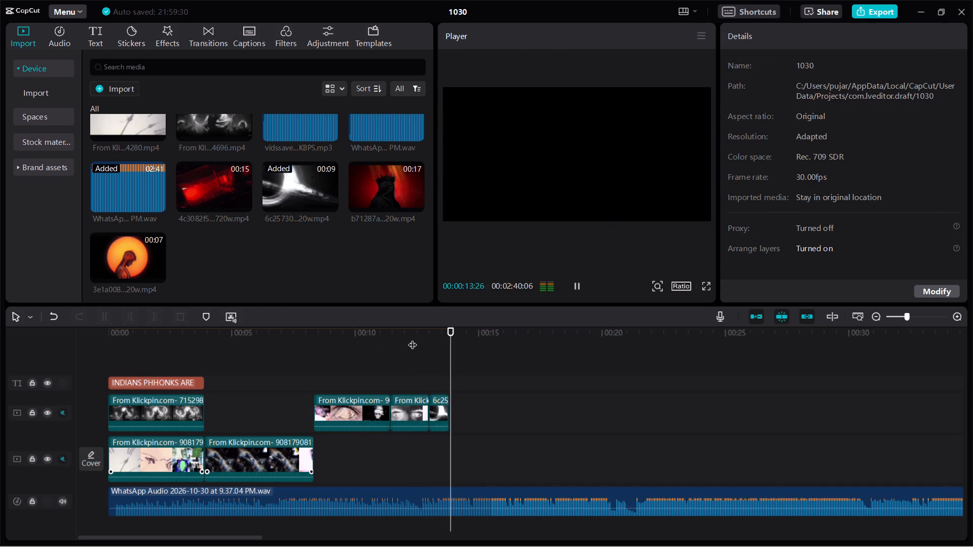
pyautogui.press('space')
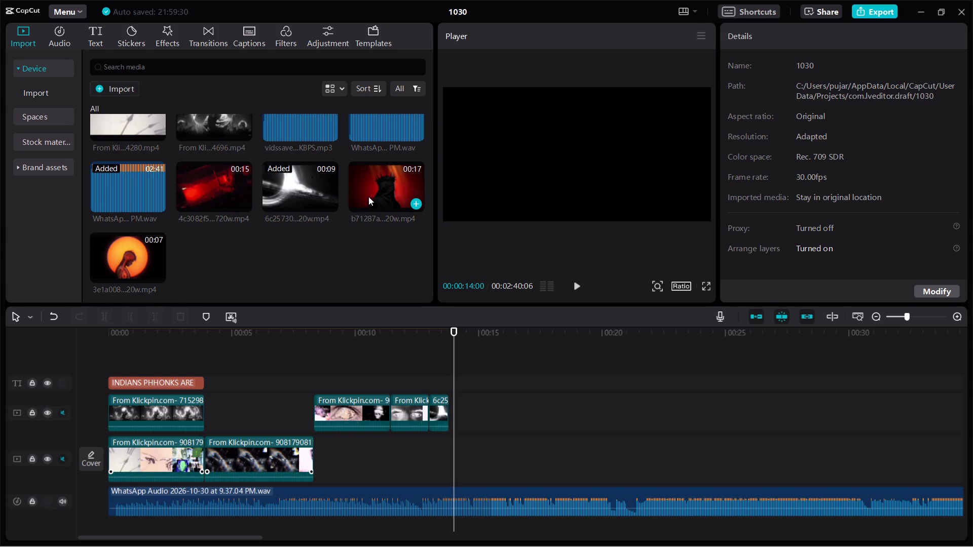
# Place the dark red 3D animation clip on the overlay track starting at about 00:00:14:00, and preview it.
pyautogui.moveTo(208, 182); pyautogui.dragTo(455, 410)
pyautogui.click(430, 349)
pyautogui.press('space')
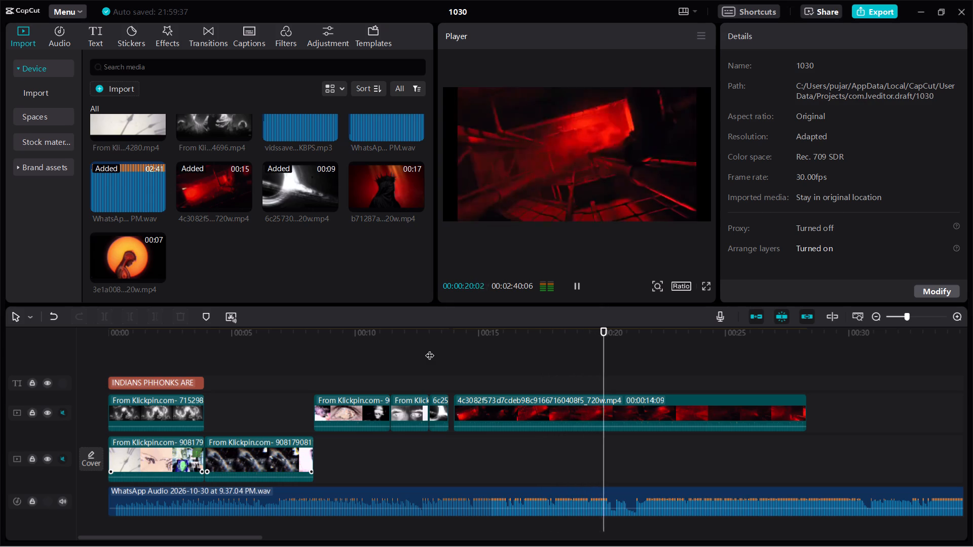
pyautogui.press('space')
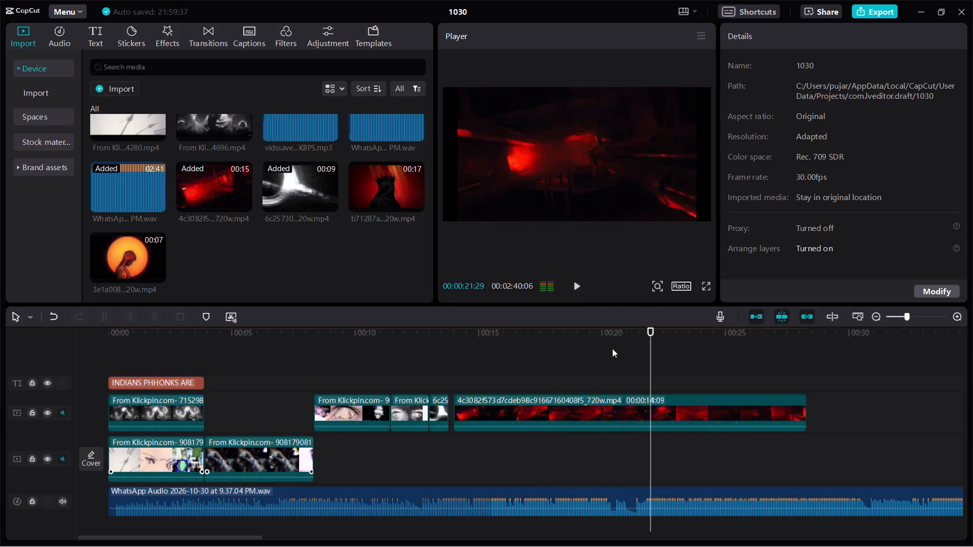
# Trim the end of the dark red 3D animation clip to about 20 seconds on the timeline, just before the audio drop.
pyautogui.click(540, 339)
pyautogui.press('space')
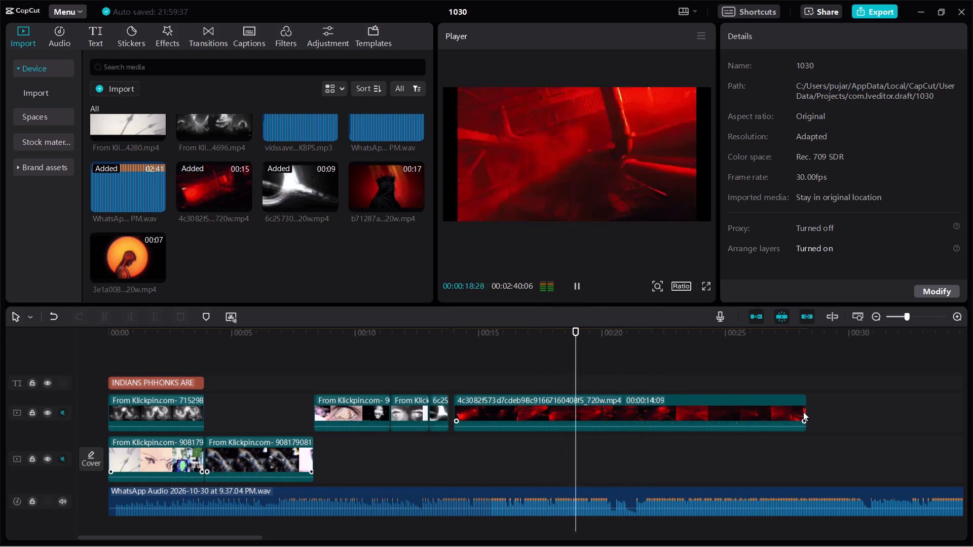
pyautogui.press('space')
pyautogui.press('space')
pyautogui.press('space')
pyautogui.moveTo(804, 403); pyautogui.dragTo(606, 416)
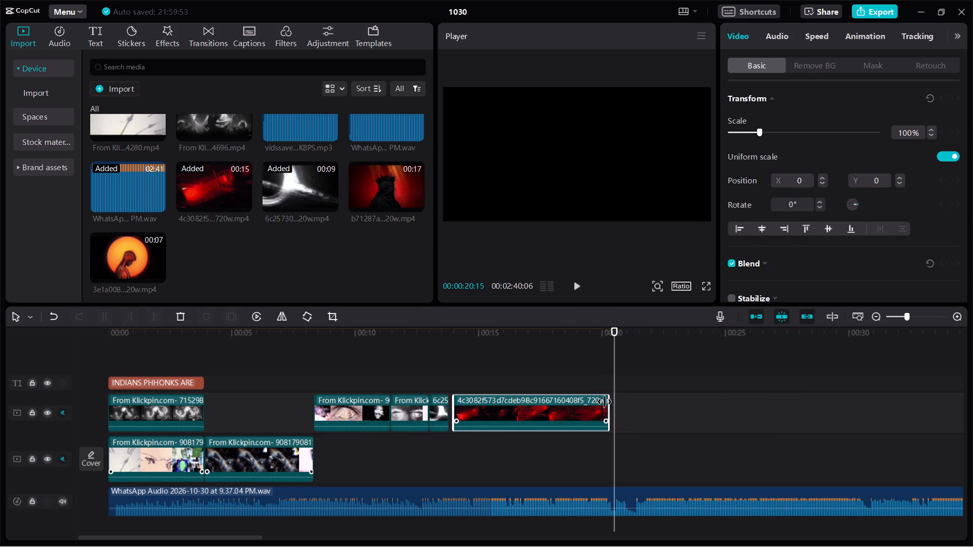
pyautogui.click(580, 355)
pyautogui.press('space')
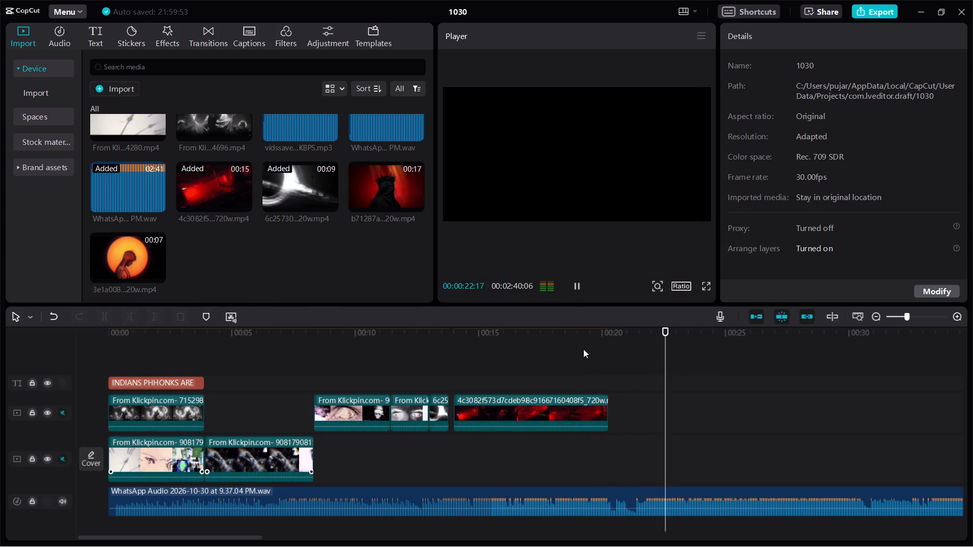
pyautogui.press('space')
# Place the crowned black figure clip on the overlay track at about 20.5 seconds, shortly after the dark red clip.
pyautogui.moveTo(367, 189); pyautogui.dragTo(486, 277)
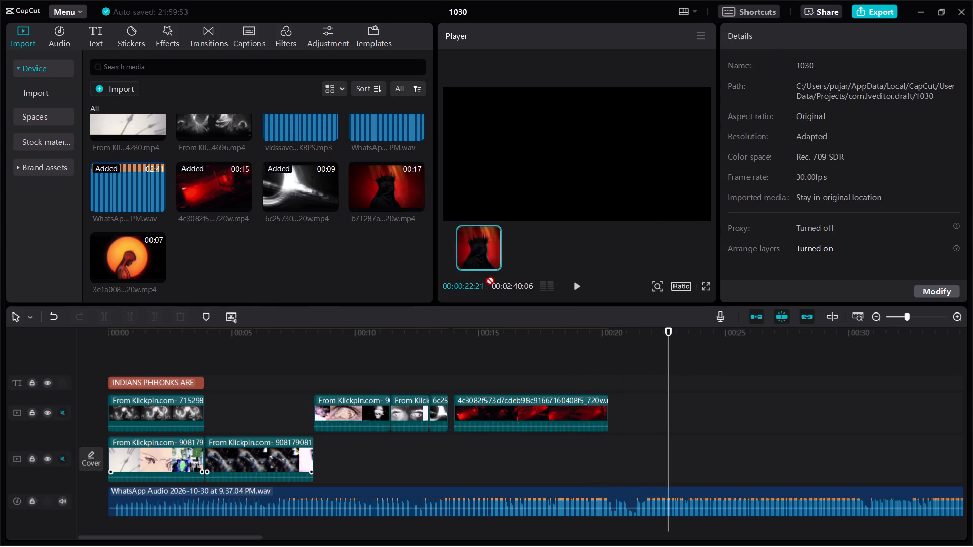
pyautogui.moveTo(486, 277); pyautogui.dragTo(638, 404)
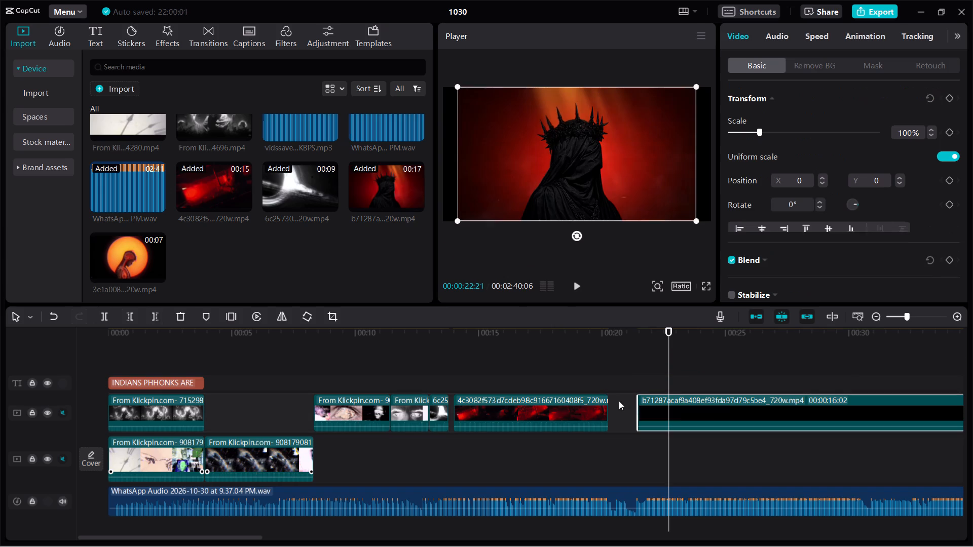
pyautogui.moveTo(659, 408); pyautogui.dragTo(634, 406)
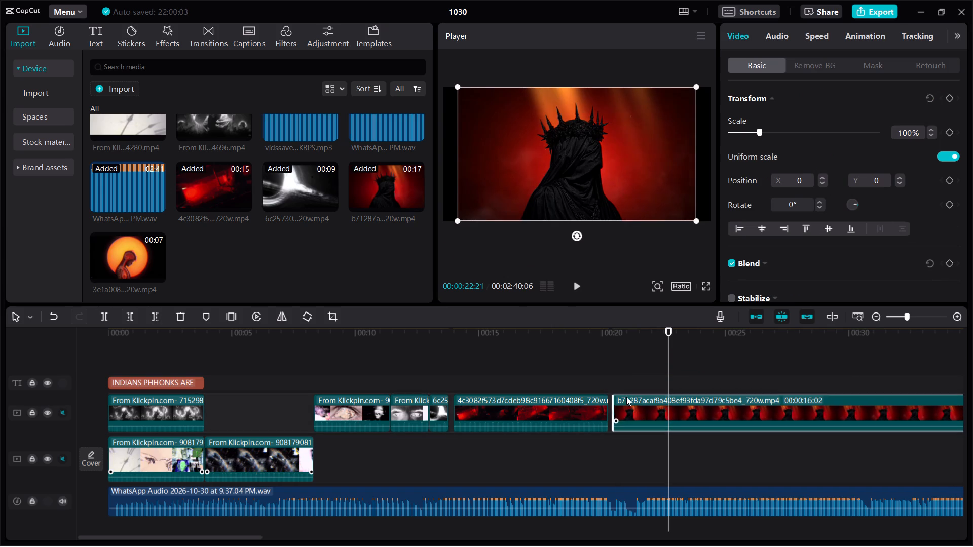
pyautogui.click(589, 340)
pyautogui.press('space')
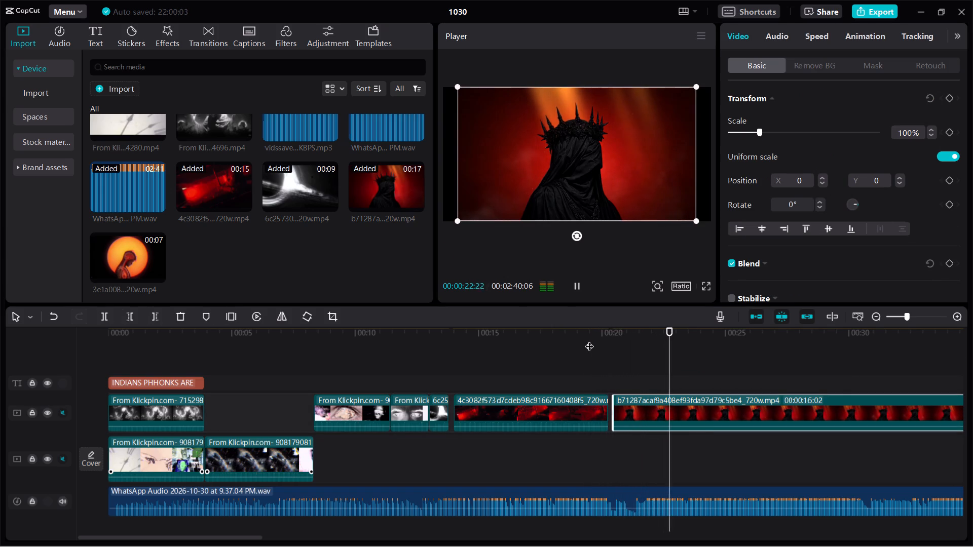
pyautogui.press('space')
# Scale the crowned figure clip up to 112% so it fills the frame width.
pyautogui.moveTo(699, 218); pyautogui.dragTo(712, 235)
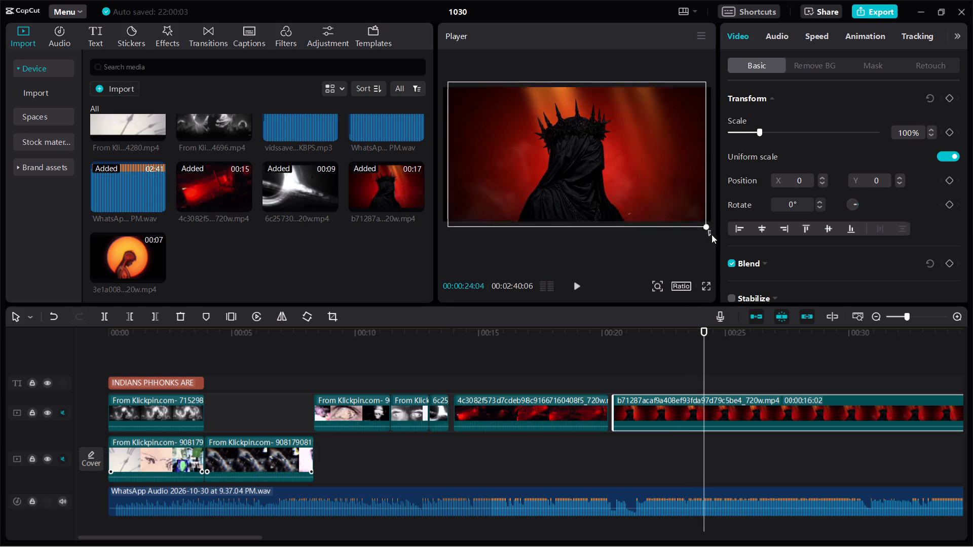
pyautogui.moveTo(712, 235); pyautogui.dragTo(719, 240)
pyautogui.press('space')
pyautogui.press('space')
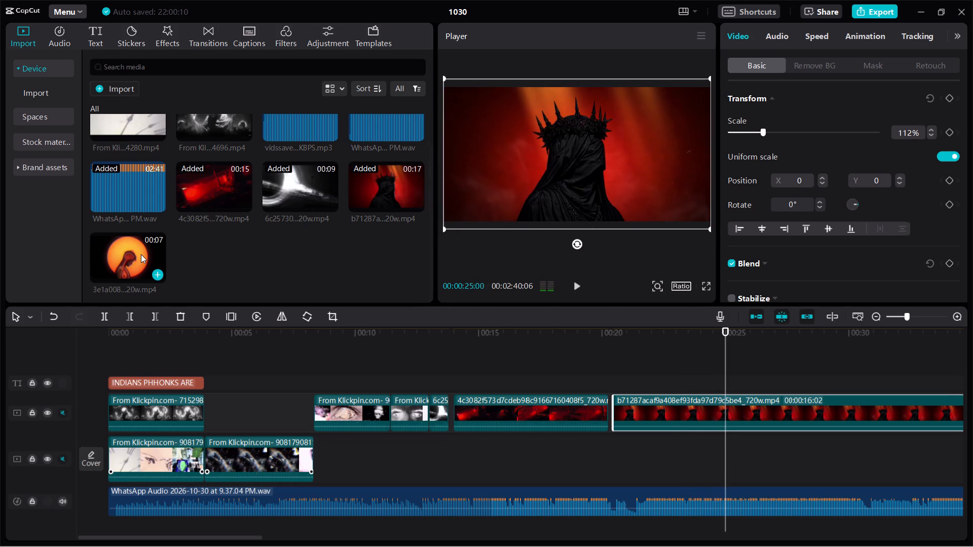
# Add the orange sun clip on a new track above the title, starting at about 24.5 seconds over the crowned figure clip.
pyautogui.moveTo(139, 254); pyautogui.dragTo(709, 378)
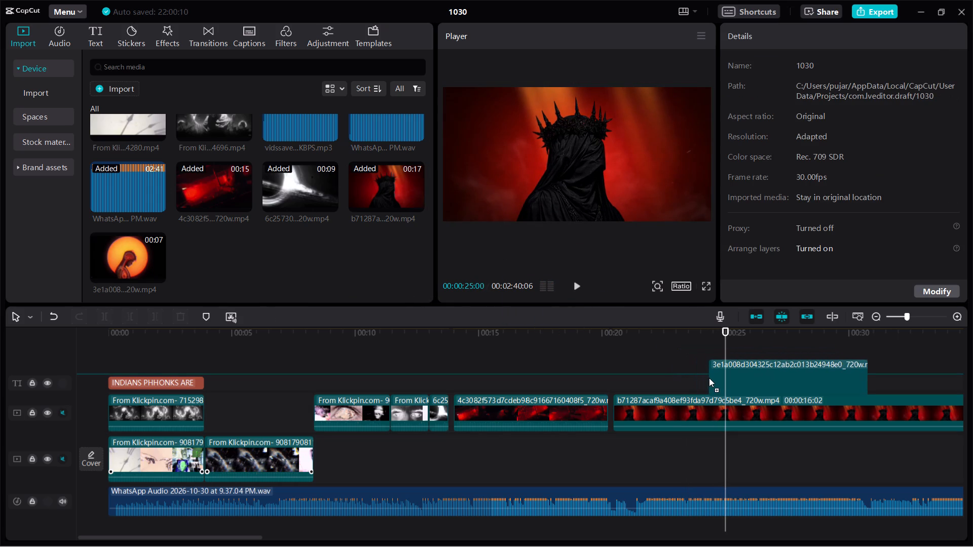
pyautogui.moveTo(709, 378); pyautogui.dragTo(712, 378)
pyautogui.click(639, 354)
pyautogui.press('space')
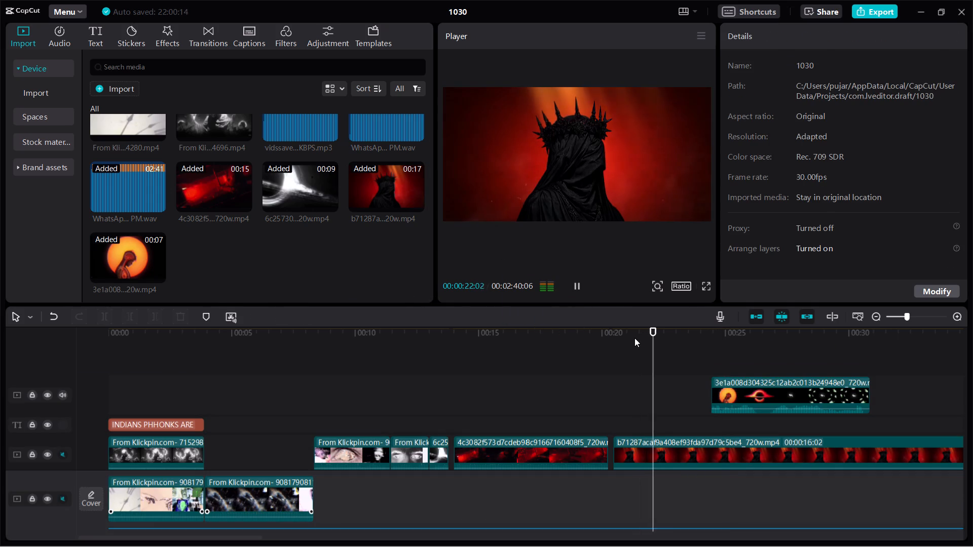
pyautogui.press('space')
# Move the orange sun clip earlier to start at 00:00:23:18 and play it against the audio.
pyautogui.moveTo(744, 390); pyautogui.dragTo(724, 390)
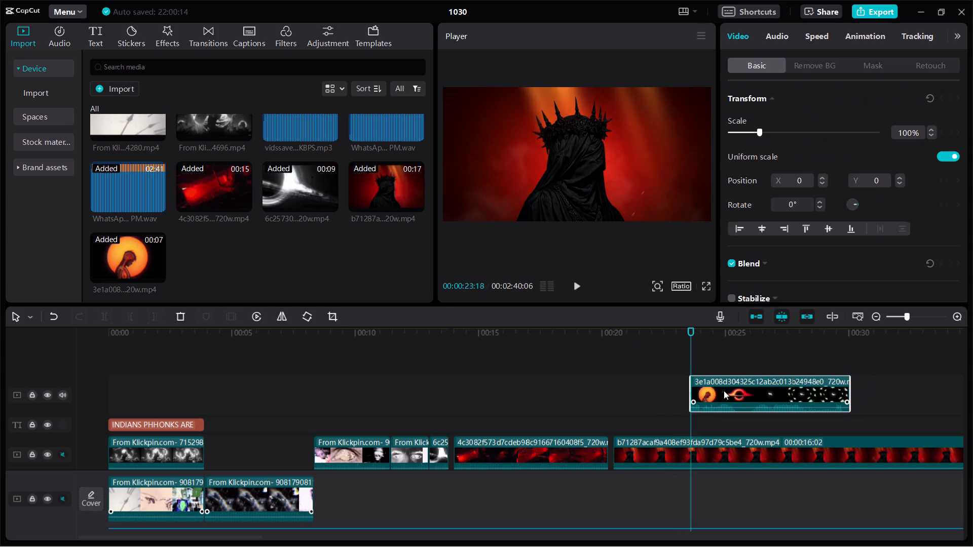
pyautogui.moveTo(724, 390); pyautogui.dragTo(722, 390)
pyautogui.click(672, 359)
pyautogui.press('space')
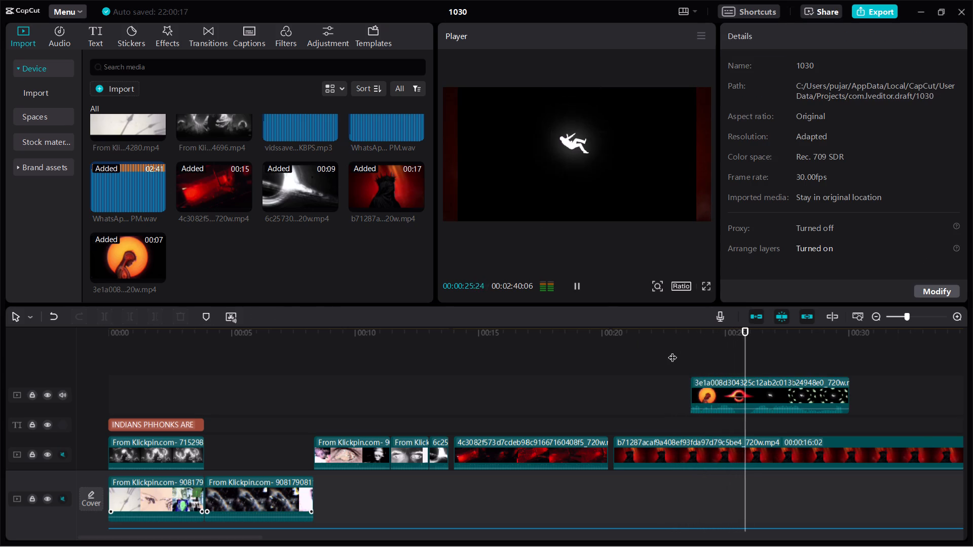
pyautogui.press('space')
# Step through the opening frames of the orange sun clip to examine where its first shot ends.
pyautogui.click(698, 338)
pyautogui.click(689, 335)
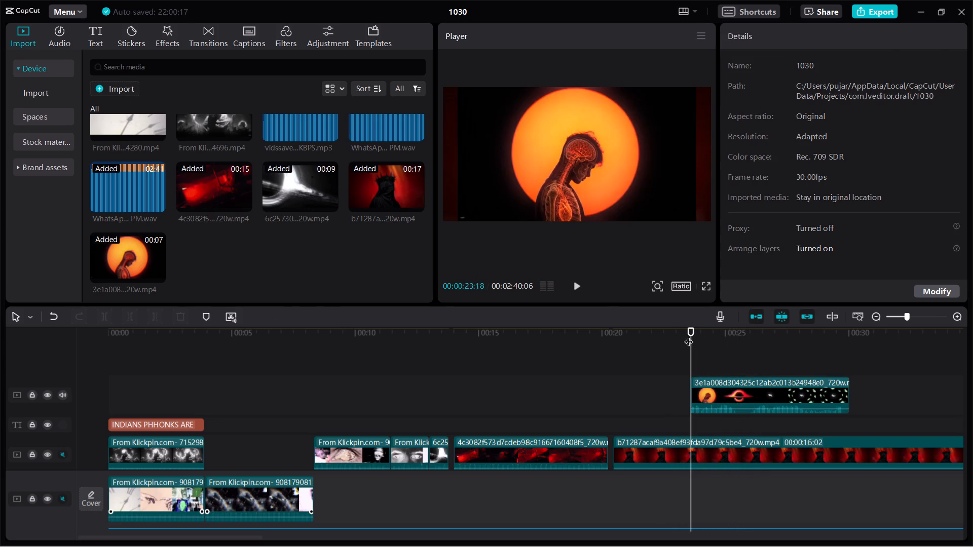
pyautogui.press('space')
pyautogui.click(689, 335)
pyautogui.press('space')
pyautogui.press('space')
pyautogui.press('space')
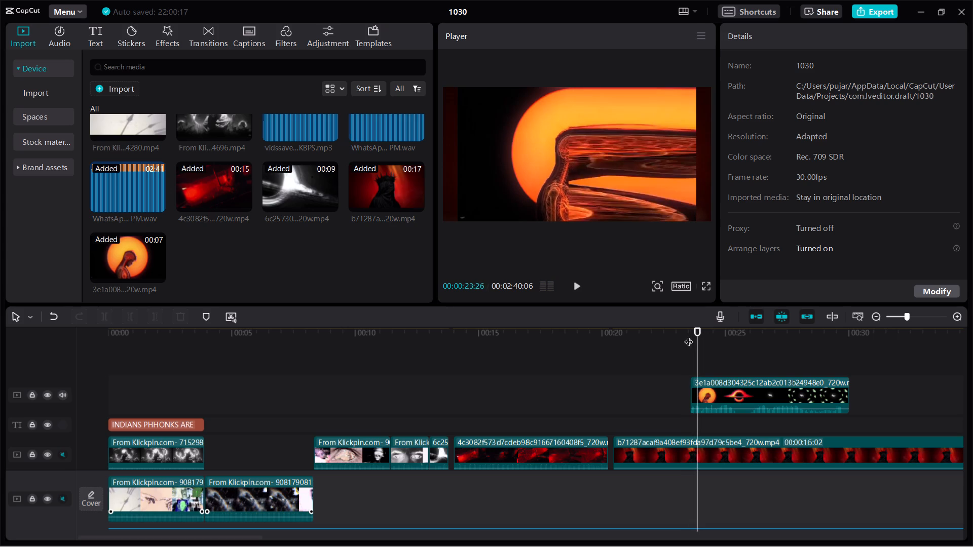
pyautogui.press('Left')
pyautogui.press('Left')
pyautogui.press('Left')
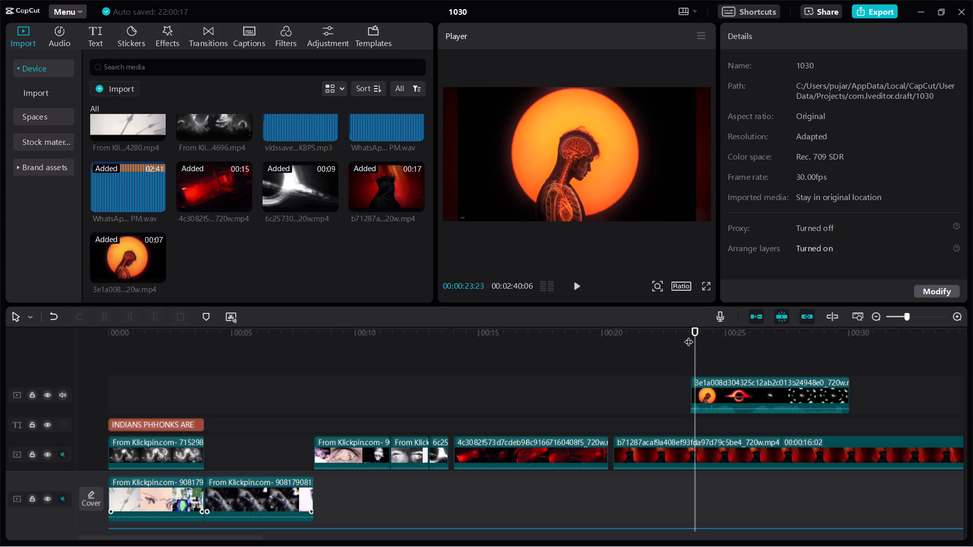
pyautogui.press('Left')
pyautogui.press('Left')
pyautogui.press('Right')
pyautogui.press('Right')
pyautogui.press('Right')
pyautogui.press('Right')
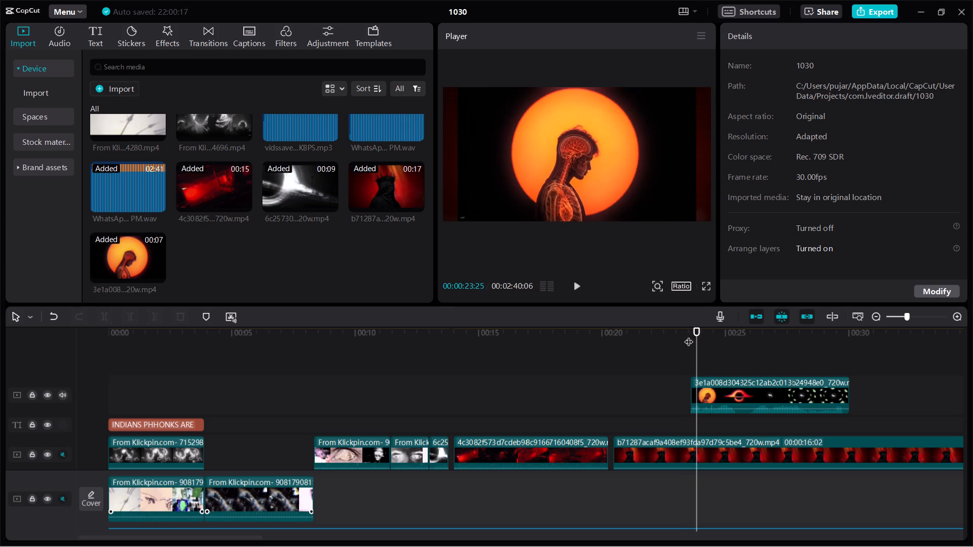
pyautogui.press('Right')
pyautogui.press('Left')
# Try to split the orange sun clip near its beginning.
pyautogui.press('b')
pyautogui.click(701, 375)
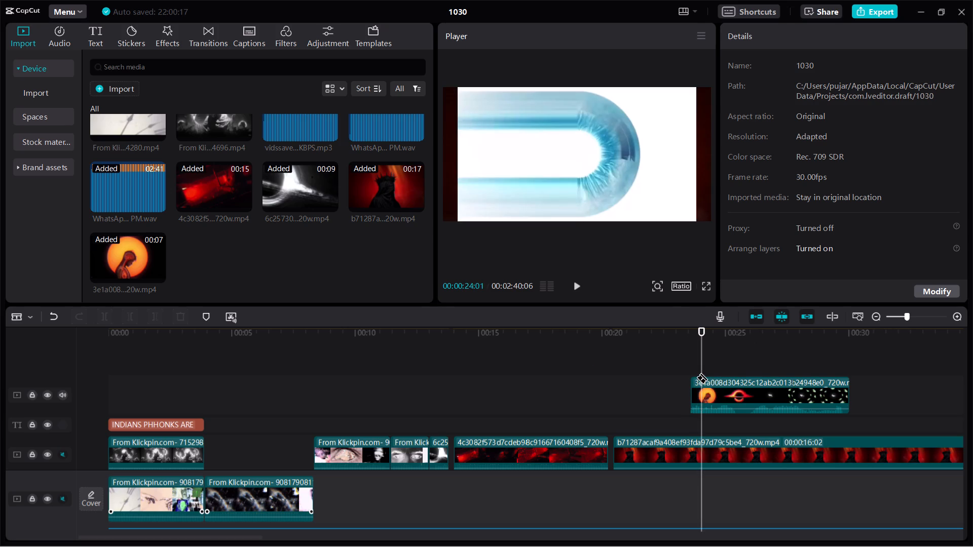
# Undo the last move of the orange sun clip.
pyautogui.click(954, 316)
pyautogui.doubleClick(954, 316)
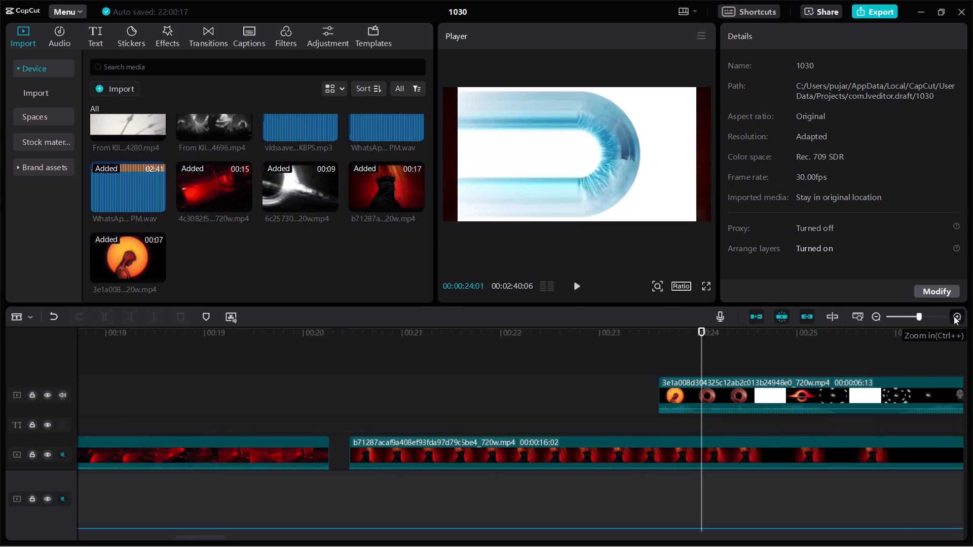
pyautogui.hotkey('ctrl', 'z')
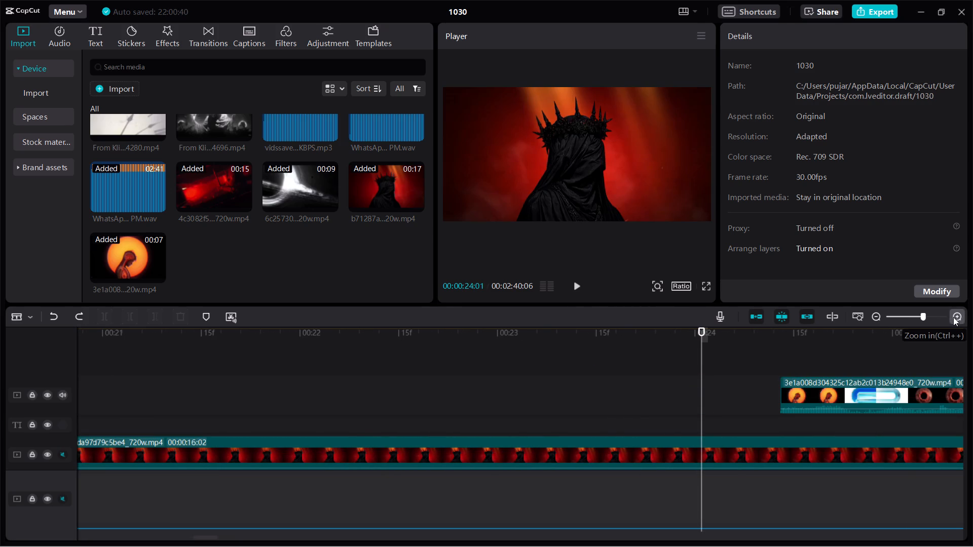
# Split the orange sun clip about five frames after its start, within its first shot.
pyautogui.press('Left')
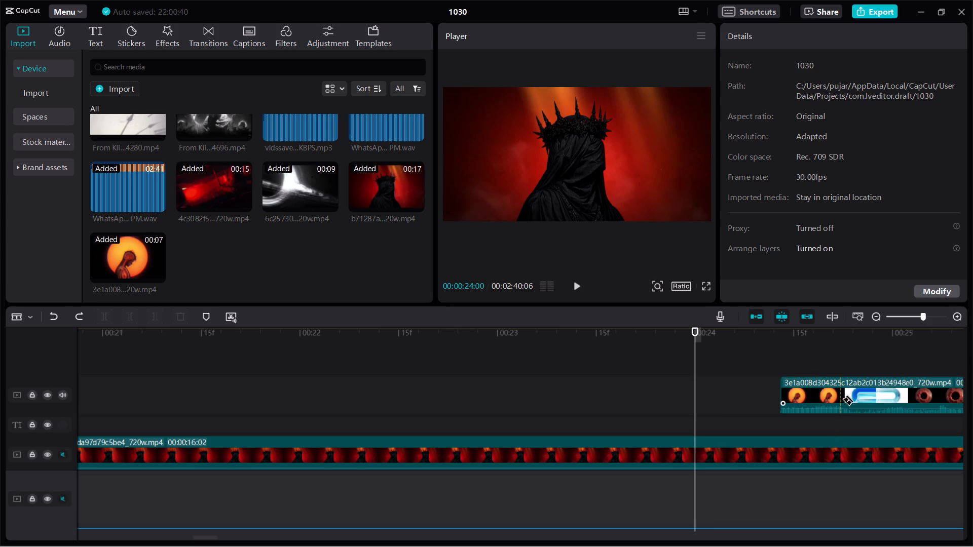
pyautogui.click(814, 391)
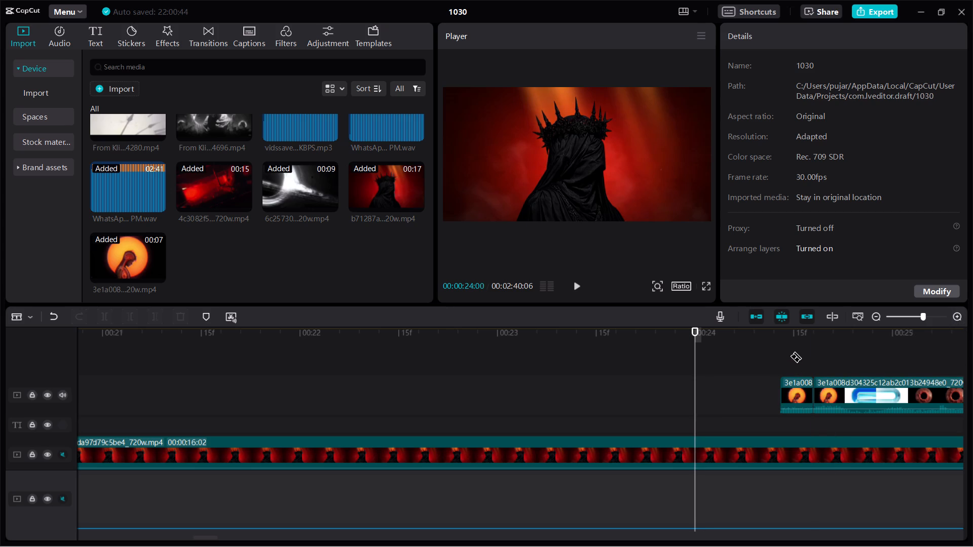
# Move the short first piece of the orange sun clip earlier to about 00:00:24:03 and play it back.
pyautogui.press('a')
pyautogui.moveTo(799, 390); pyautogui.dragTo(734, 386)
pyautogui.press('space')
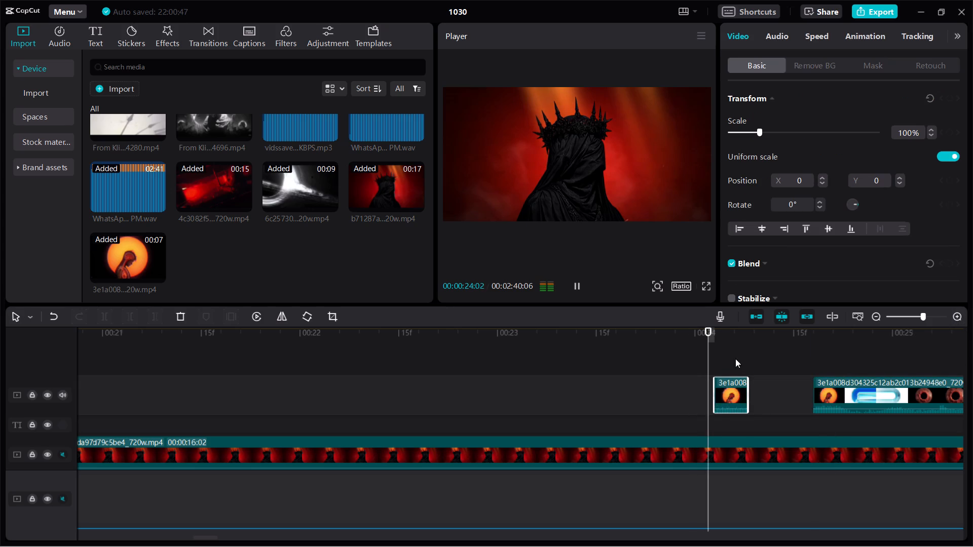
# Examine the short orange sun piece frame by frame between 00:00:24:03 and 00:00:24:10.
pyautogui.press('space')
pyautogui.click(712, 341)
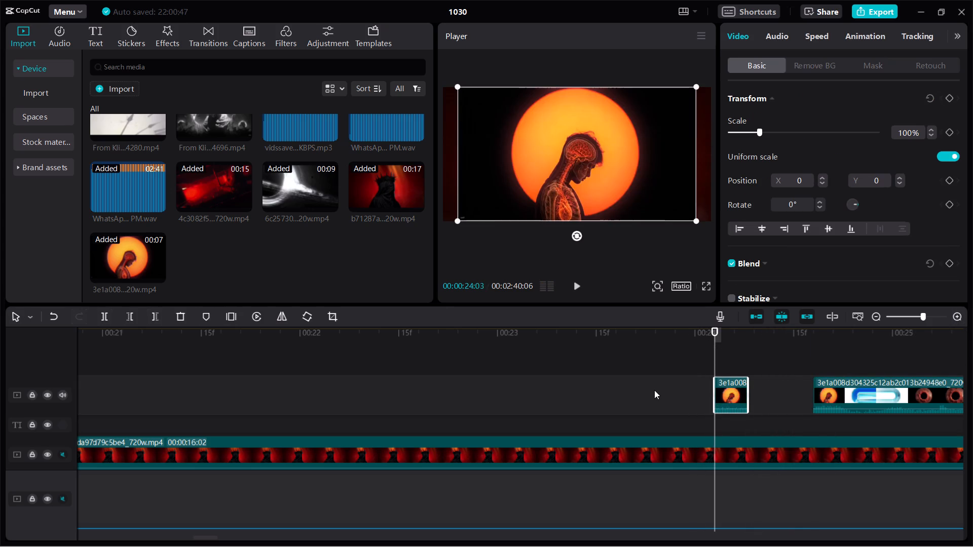
pyautogui.press('Right')
pyautogui.press('Right')
pyautogui.press('Right')
pyautogui.press('Right')
pyautogui.press('Right')
pyautogui.press('Right')
pyautogui.press('Right')
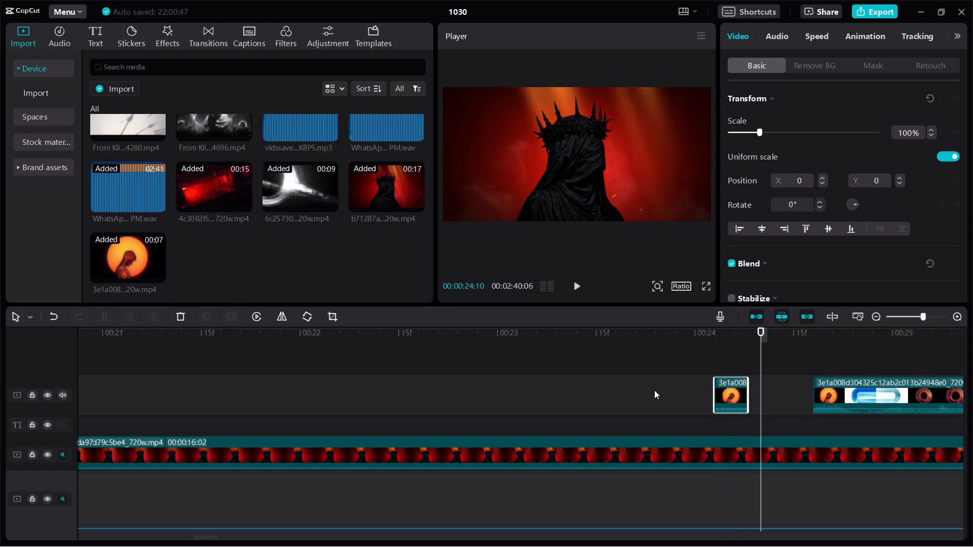
pyautogui.press('Left')
pyautogui.press('Left')
pyautogui.press('Left')
pyautogui.press('Right')
pyautogui.press('Left')
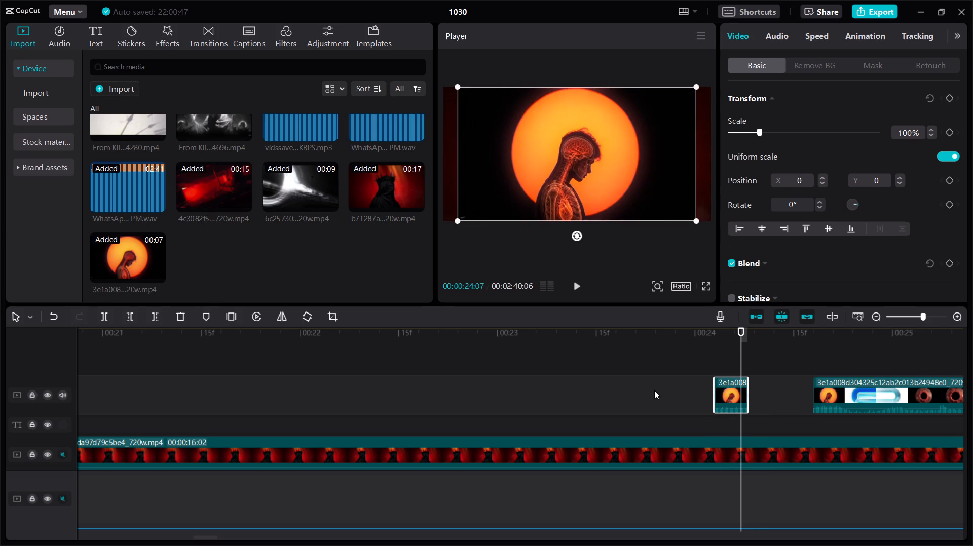
# Move the longer orange sun clip later to about 00:00:29:00, leaving room after the short piece.
pyautogui.click(837, 395)
pyautogui.click(874, 315)
pyautogui.click(872, 319)
pyautogui.doubleClick(872, 319)
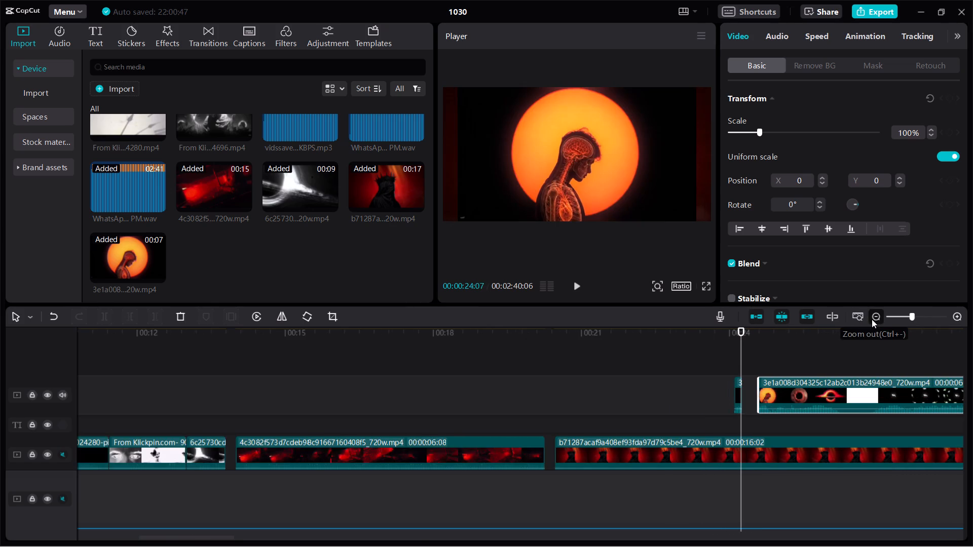
pyautogui.moveTo(466, 391); pyautogui.dragTo(520, 390)
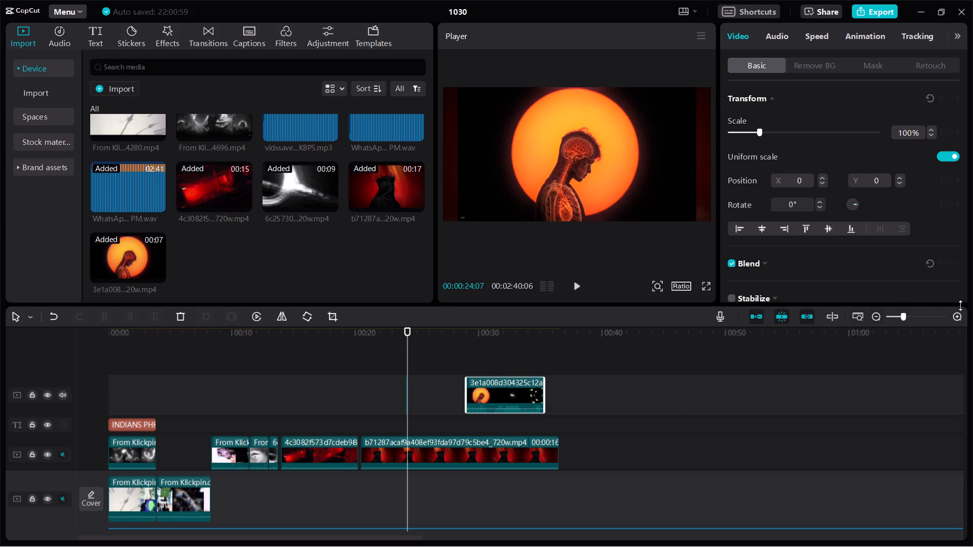
# Shift the short orange sun piece to start at about 00:00:24:04 and extend its end to about 00:00:24:11.
pyautogui.tripleClick(952, 318)
pyautogui.click(952, 319)
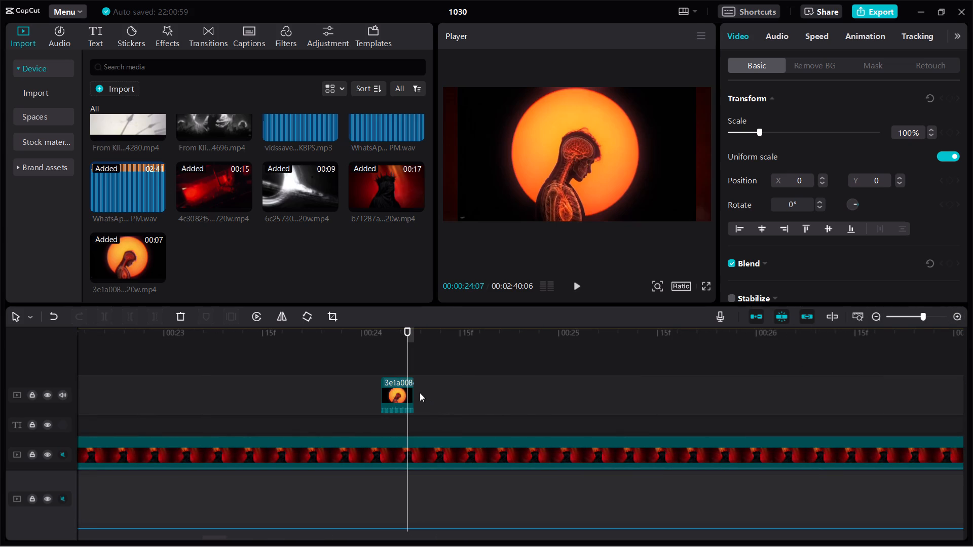
pyautogui.moveTo(410, 387); pyautogui.dragTo(416, 387)
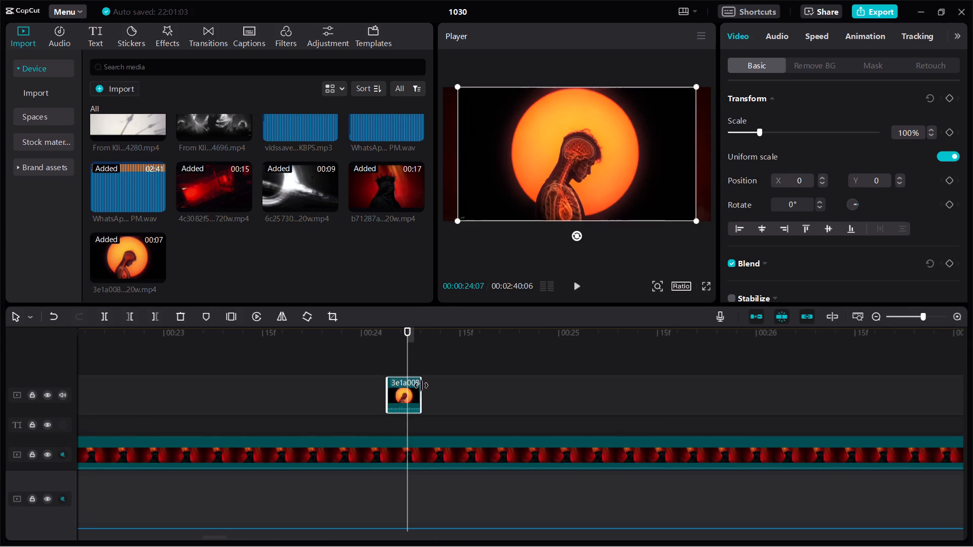
pyautogui.moveTo(421, 385); pyautogui.dragTo(463, 389)
pyautogui.press('Right')
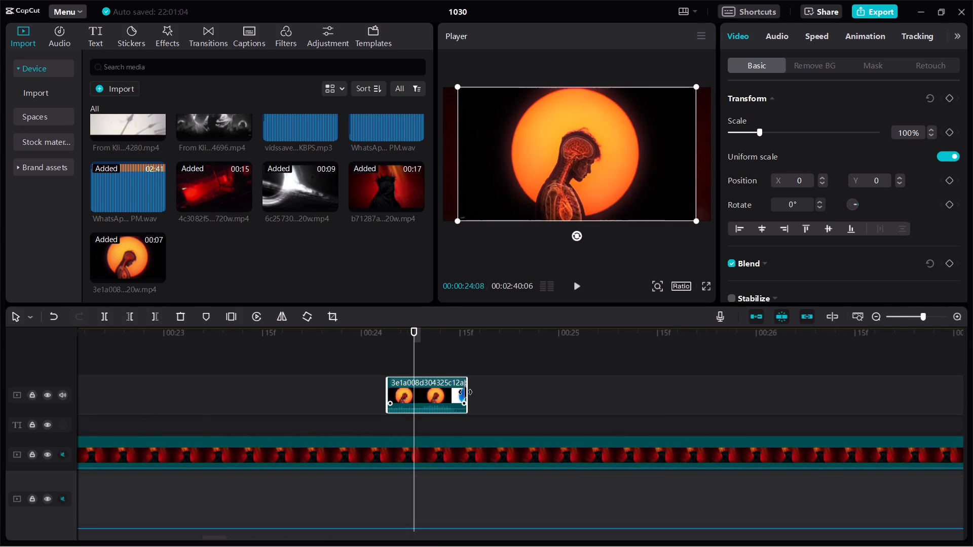
pyautogui.press('Right')
pyautogui.press('Right')
pyautogui.press('Right')
pyautogui.press('Right')
pyautogui.press('Left')
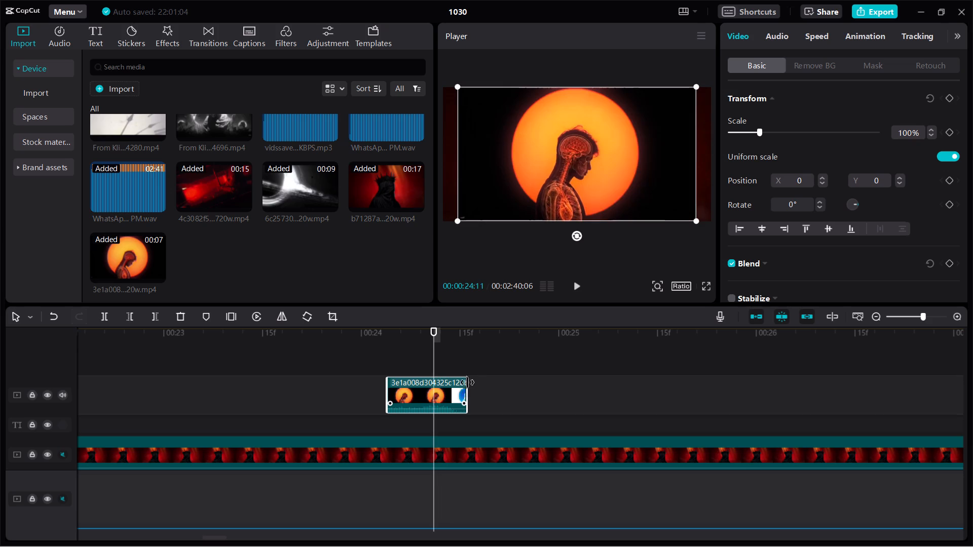
pyautogui.moveTo(467, 386); pyautogui.dragTo(432, 394)
# Apply the Hero speed curve to the short orange sun piece.
pyautogui.click(405, 379)
pyautogui.click(391, 343)
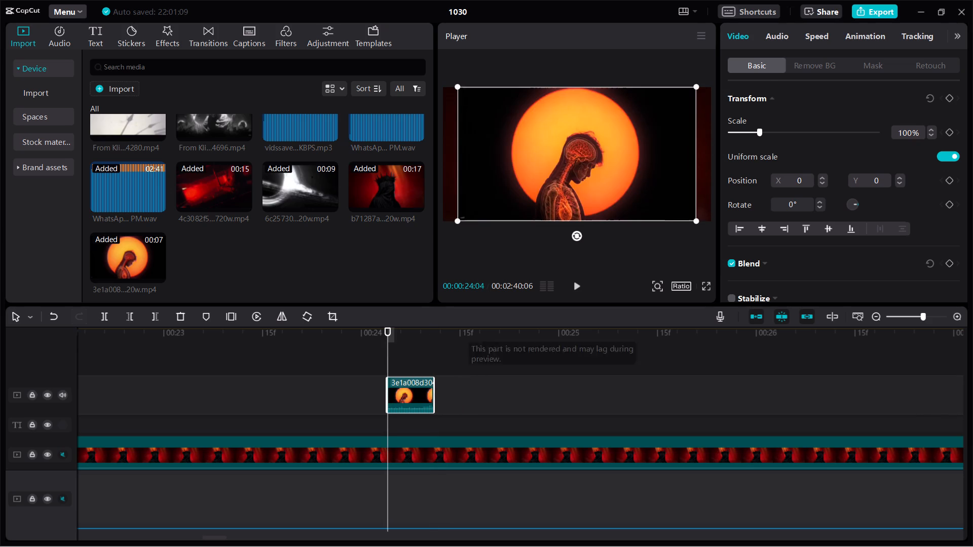
pyautogui.click(813, 36)
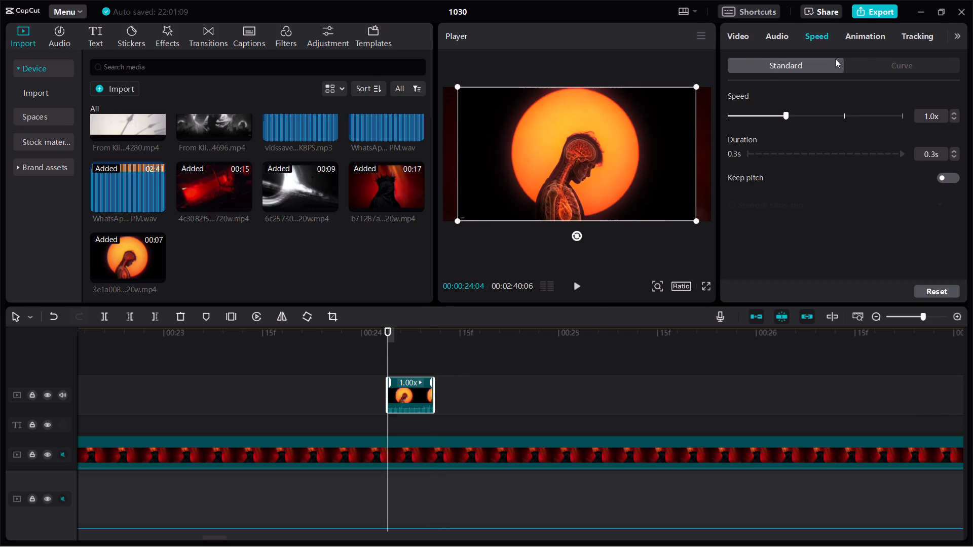
pyautogui.click(869, 65)
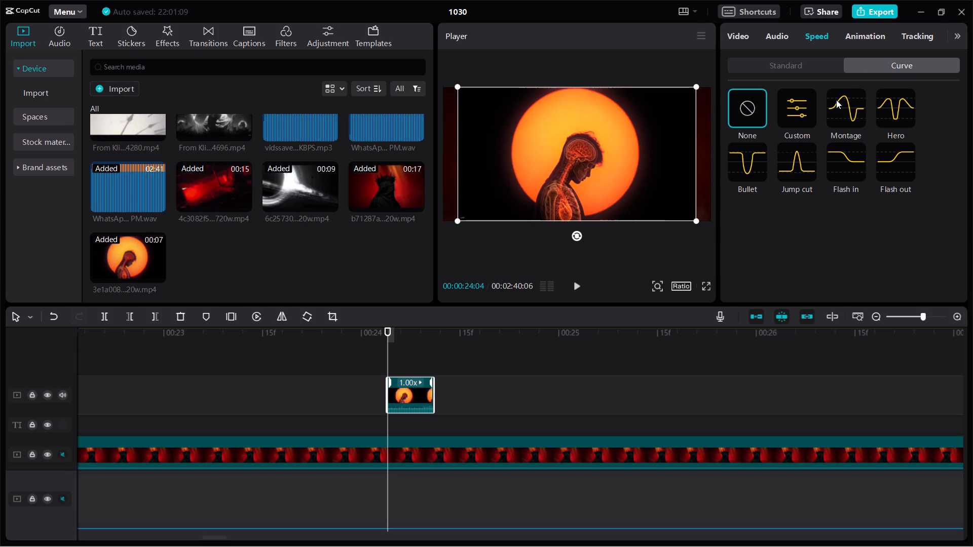
pyautogui.click(897, 122)
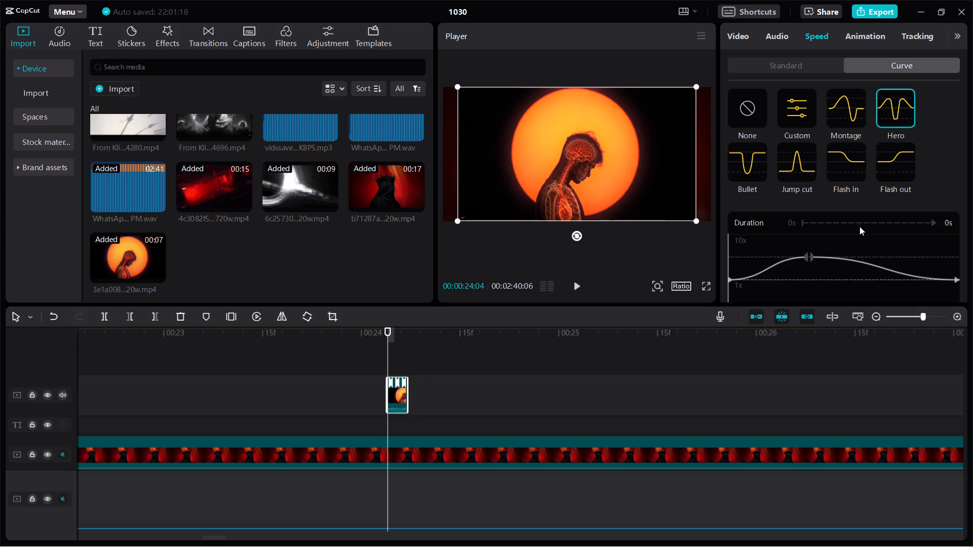
# Reshape the speed curve into a single slow dip just past the clip's middle, lowering both middle points to about 0.1x.
pyautogui.scroll(-4, 862, 238)
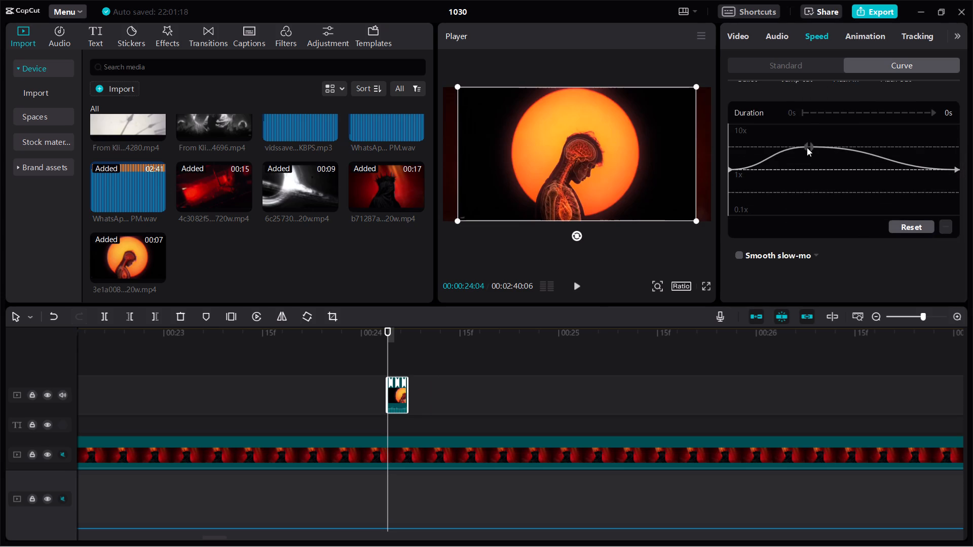
pyautogui.moveTo(807, 146); pyautogui.dragTo(813, 186)
pyautogui.moveTo(811, 145); pyautogui.dragTo(813, 161)
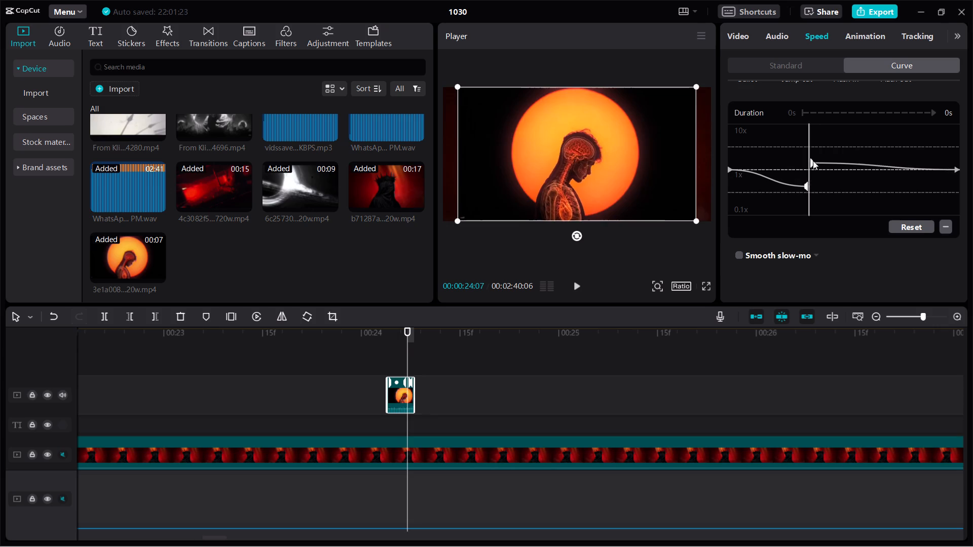
pyautogui.moveTo(813, 161); pyautogui.dragTo(816, 182)
pyautogui.moveTo(842, 184); pyautogui.dragTo(846, 192)
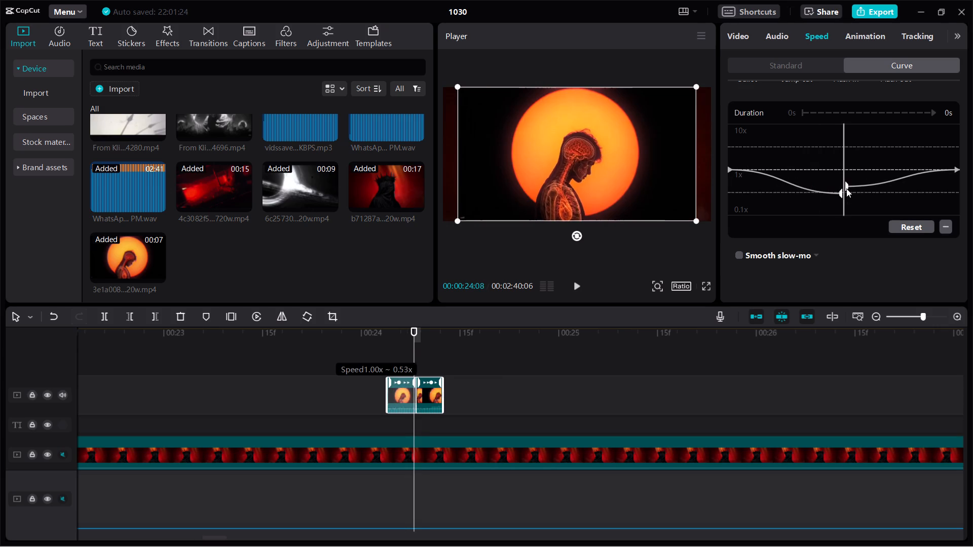
pyautogui.moveTo(847, 181); pyautogui.dragTo(849, 192)
pyautogui.moveTo(848, 185); pyautogui.dragTo(845, 200)
pyautogui.moveTo(843, 184); pyautogui.dragTo(843, 193)
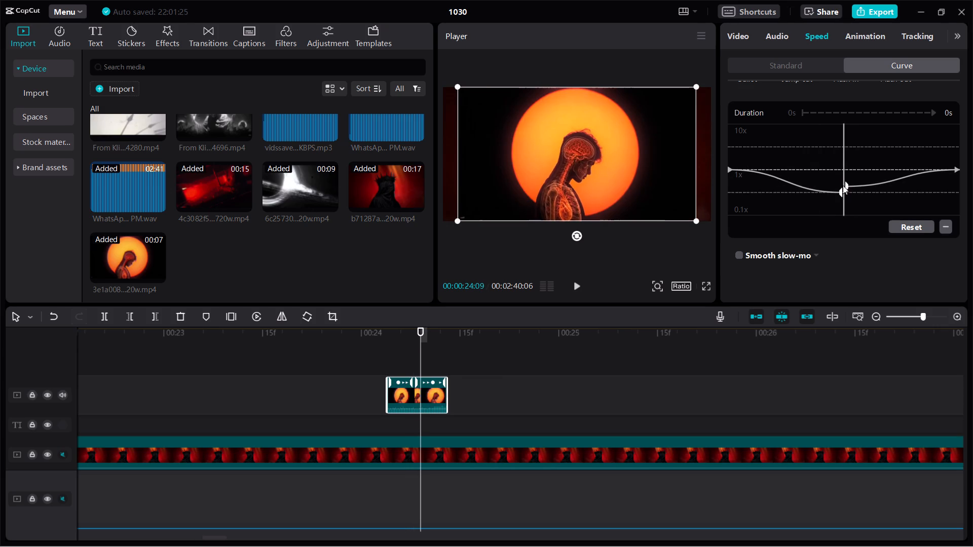
pyautogui.moveTo(846, 186); pyautogui.dragTo(851, 204)
pyautogui.moveTo(848, 191); pyautogui.dragTo(849, 203)
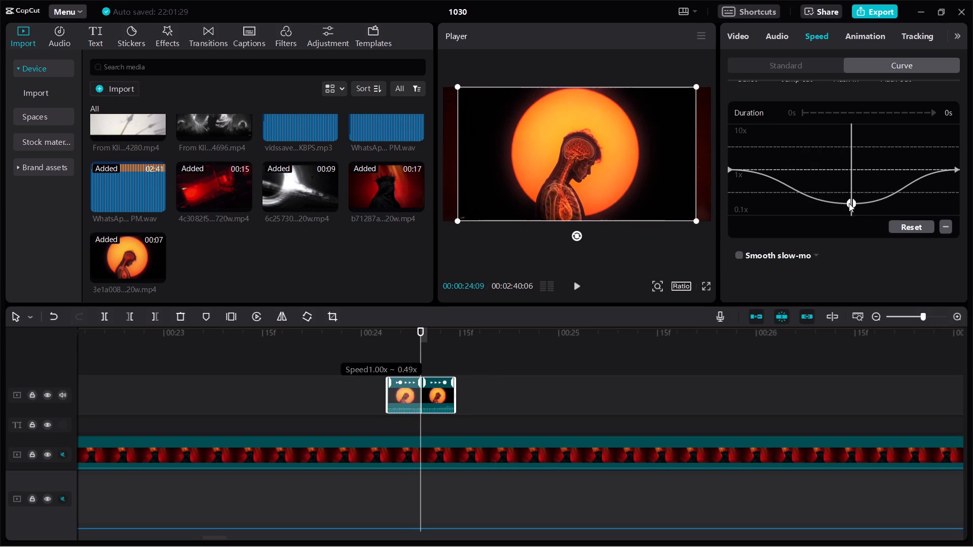
pyautogui.moveTo(849, 203); pyautogui.dragTo(850, 209)
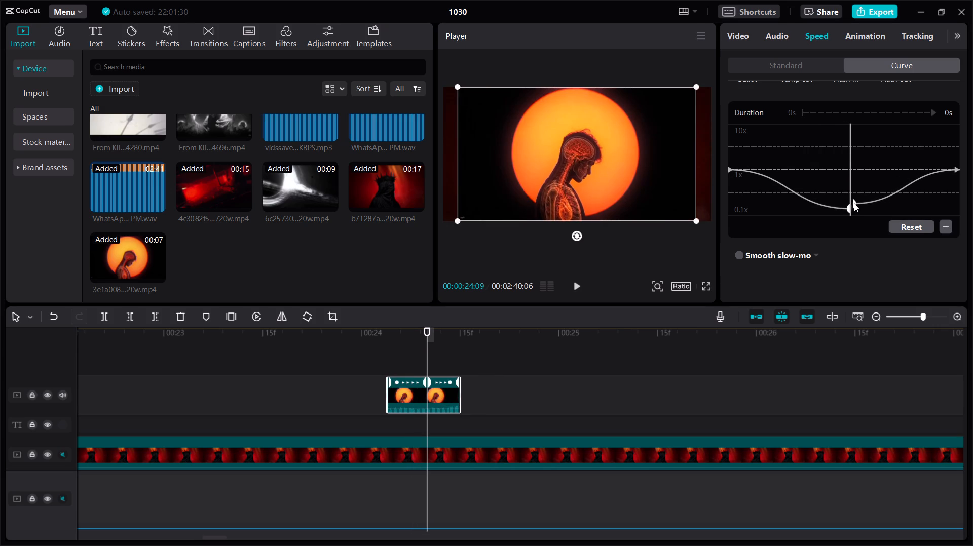
pyautogui.moveTo(854, 203); pyautogui.dragTo(858, 215)
pyautogui.moveTo(856, 207); pyautogui.dragTo(856, 217)
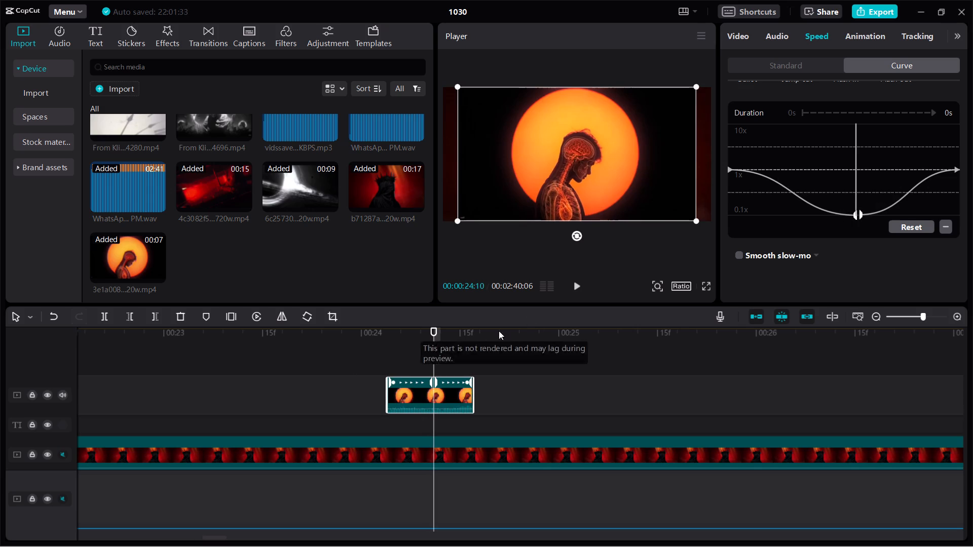
# Play back the slowed orange sun piece from about 00:00:24:03 to check its timing.
pyautogui.click(381, 346)
pyautogui.press('space')
pyautogui.press('space')
pyautogui.click(394, 342)
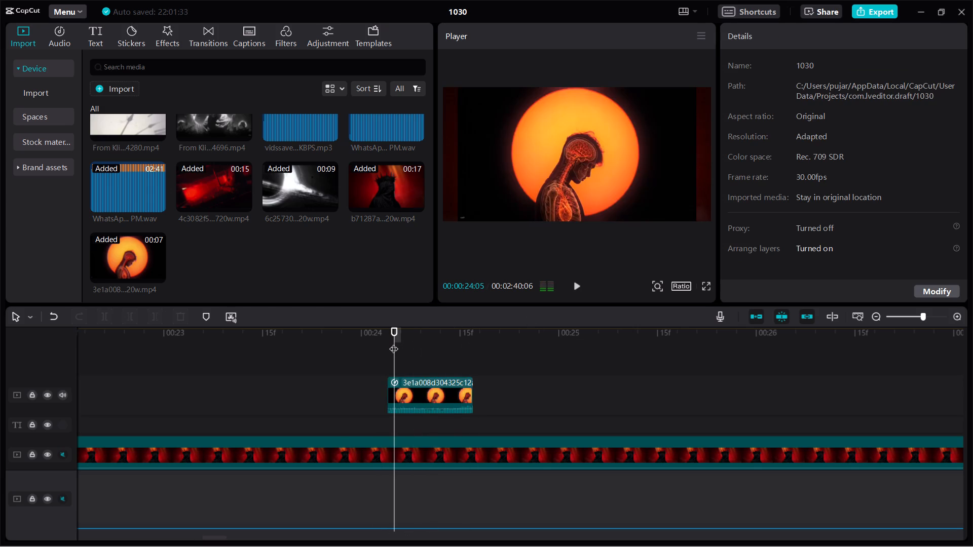
pyautogui.press('space')
pyautogui.press('space')
pyautogui.click(394, 342)
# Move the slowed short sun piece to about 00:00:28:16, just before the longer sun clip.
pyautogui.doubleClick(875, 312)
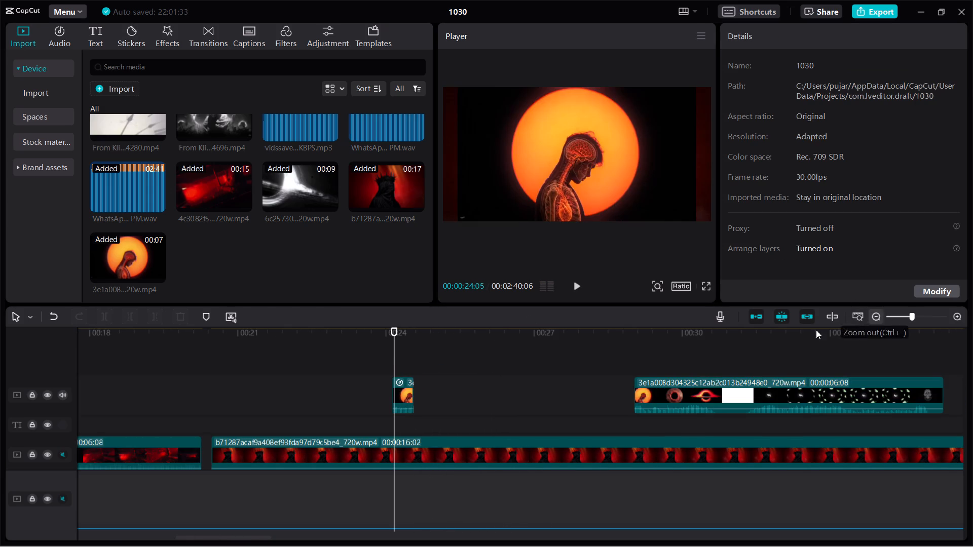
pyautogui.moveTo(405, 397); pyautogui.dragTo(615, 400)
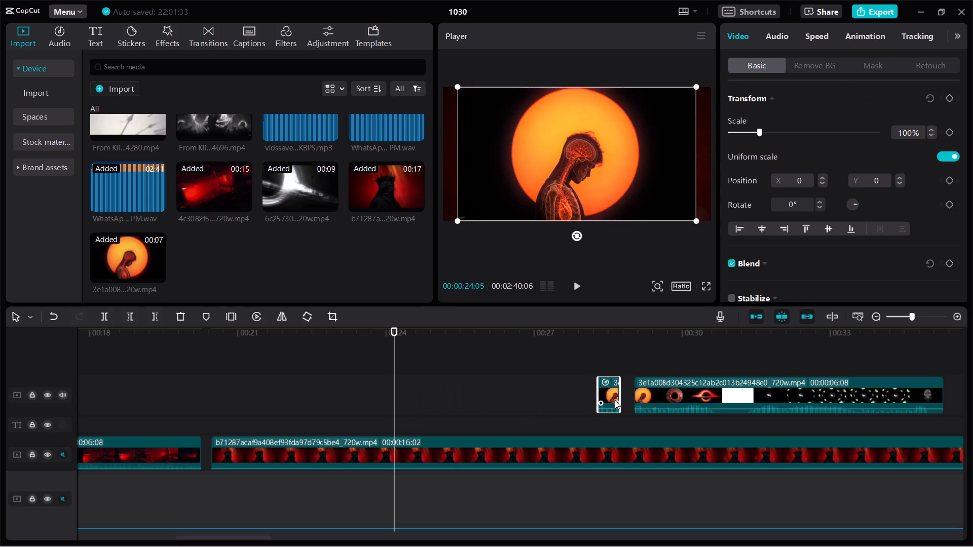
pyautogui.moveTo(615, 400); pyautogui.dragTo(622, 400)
# Play back the section leading into the two sun pieces and the part around 00:00:23 to find the beat.
pyautogui.click(594, 343)
pyautogui.press('space')
pyautogui.click(581, 338)
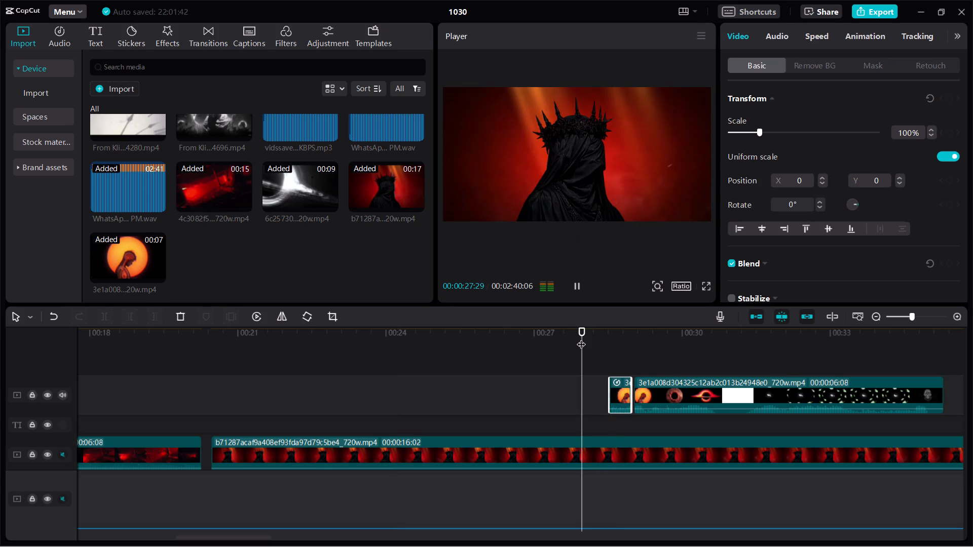
pyautogui.press('space')
pyautogui.click(581, 338)
pyautogui.click(483, 346)
pyautogui.press('space')
pyautogui.press('space')
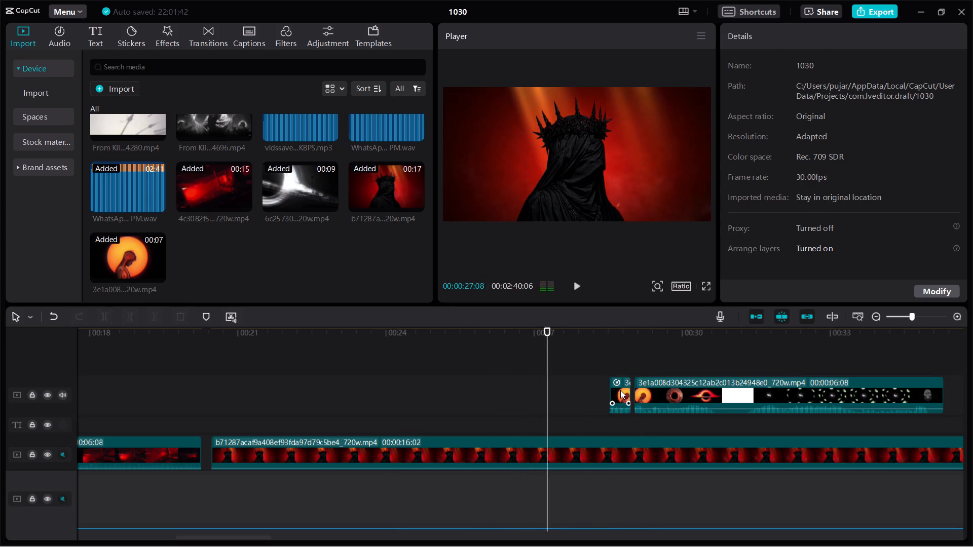
pyautogui.press('space')
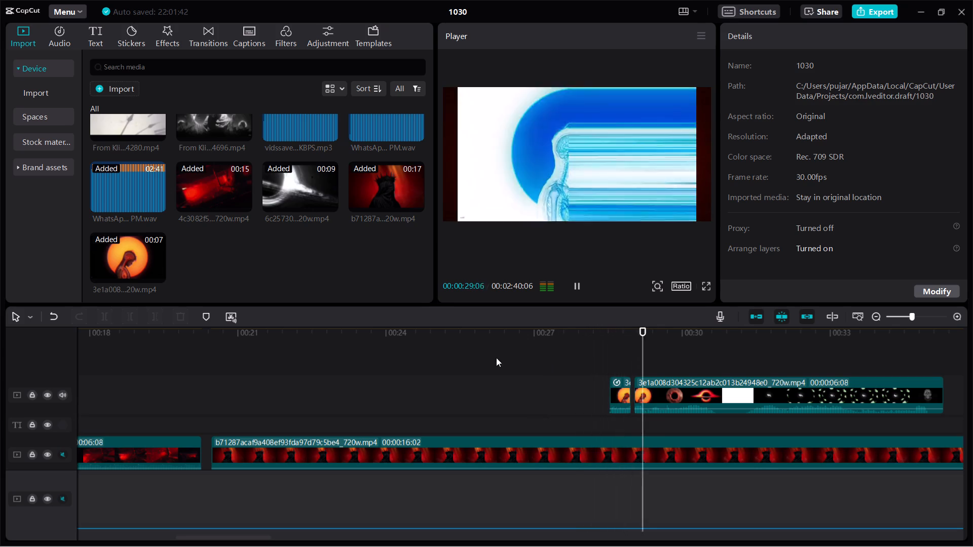
pyautogui.click(336, 345)
pyautogui.press('space')
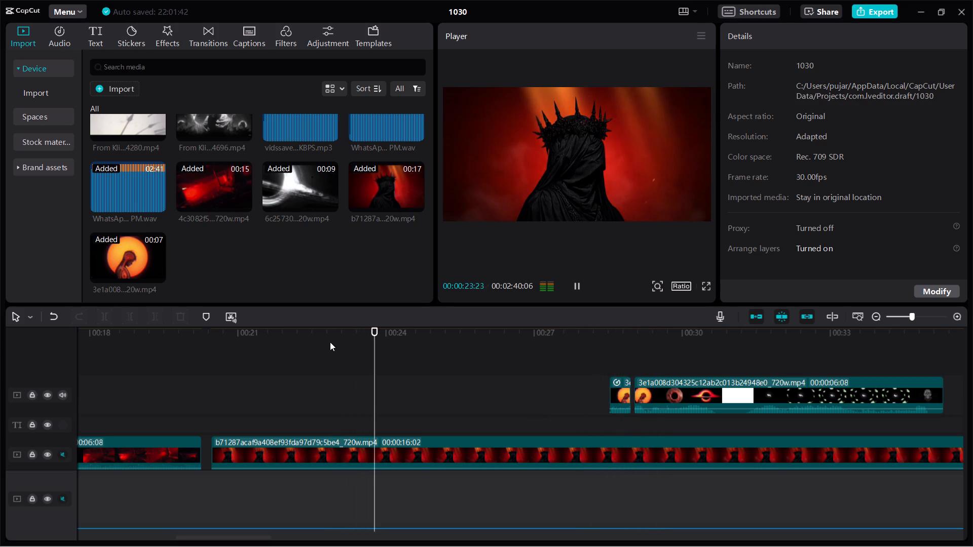
pyautogui.press('space')
pyautogui.click(330, 342)
pyautogui.press('space')
pyautogui.press('space')
# Move the slowed short sun piece earlier to about 00:00:23:14 and play it back against the beat.
pyautogui.moveTo(625, 394); pyautogui.dragTo(617, 393)
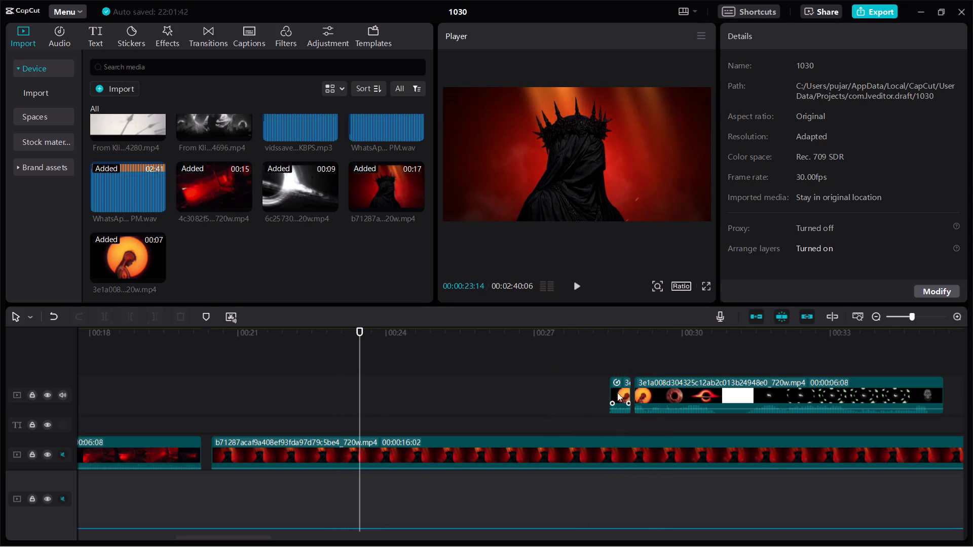
pyautogui.moveTo(617, 393); pyautogui.dragTo(377, 401)
pyautogui.click(347, 342)
pyautogui.press('space')
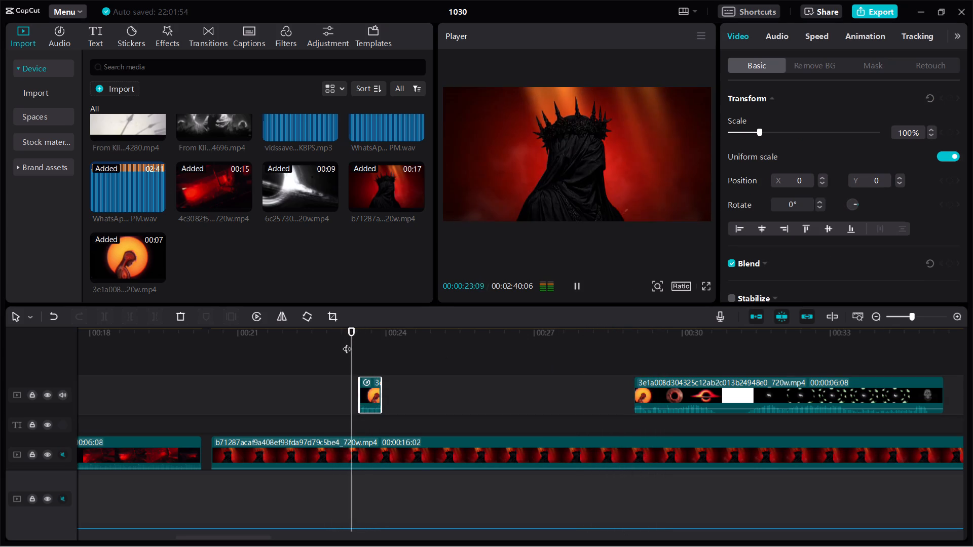
pyautogui.click(347, 342)
pyautogui.press('space')
pyautogui.press('space')
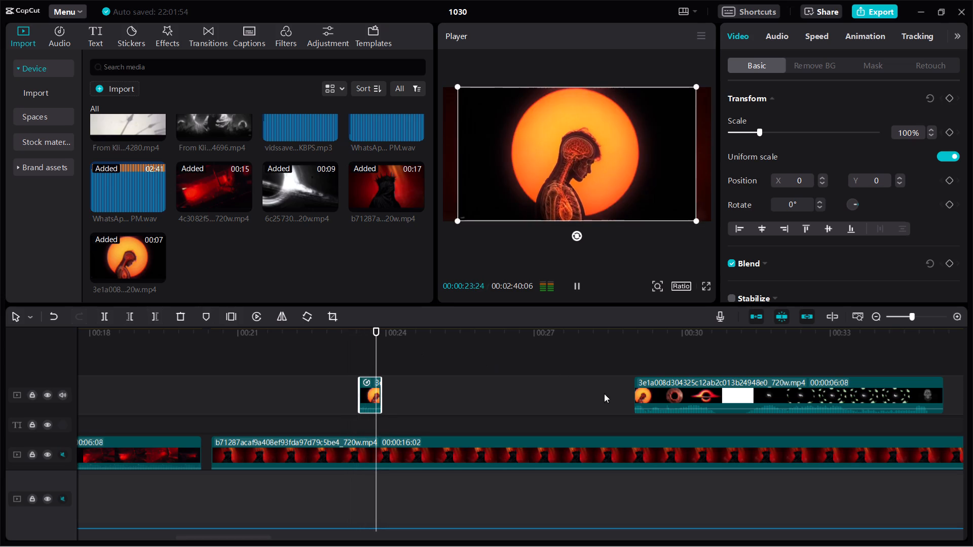
# Move the longer orange sun clip directly after the slowed short piece and play back the joined section.
pyautogui.moveTo(682, 397); pyautogui.dragTo(430, 397)
pyautogui.click(359, 353)
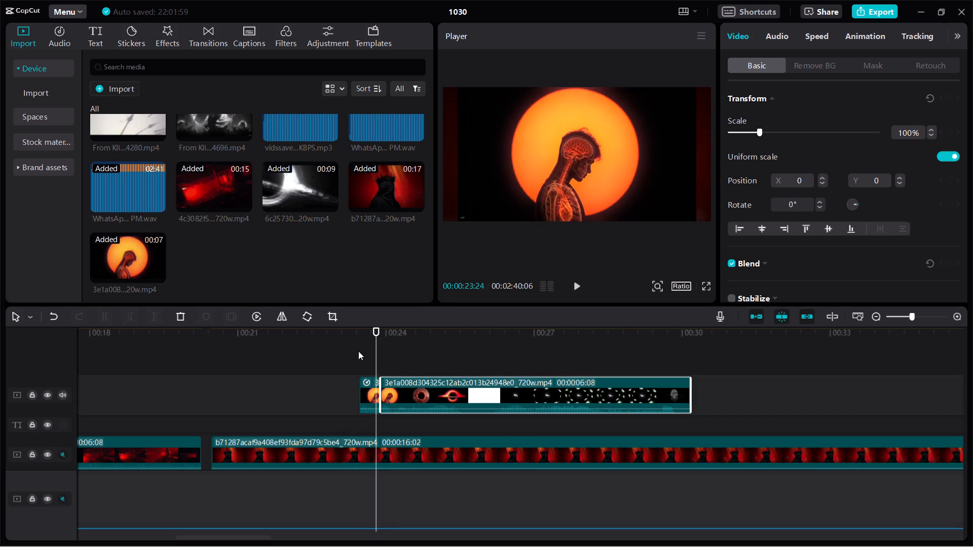
pyautogui.click(355, 335)
pyautogui.press('space')
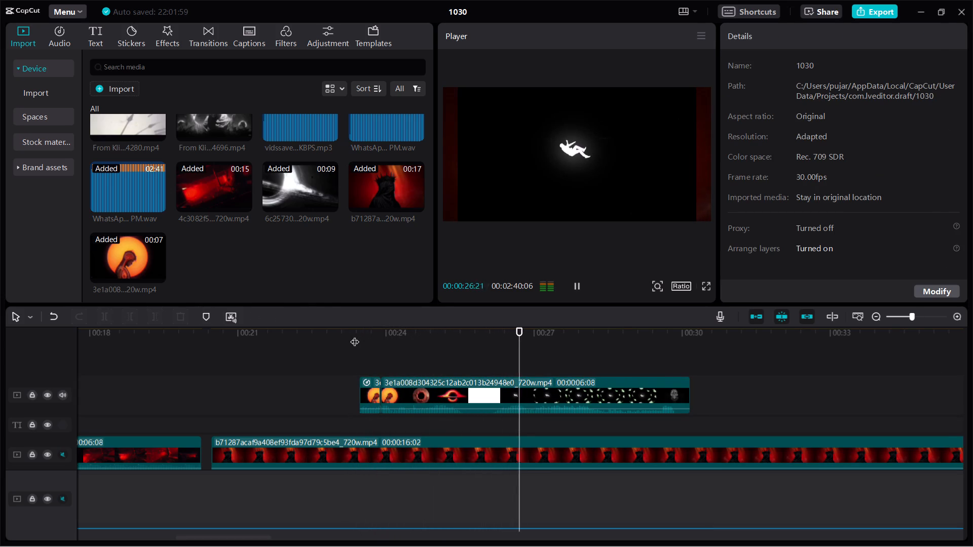
pyautogui.press('space')
# Mute the track holding the orange sun clips and play it back with only the song's audio.
pyautogui.click(61, 393)
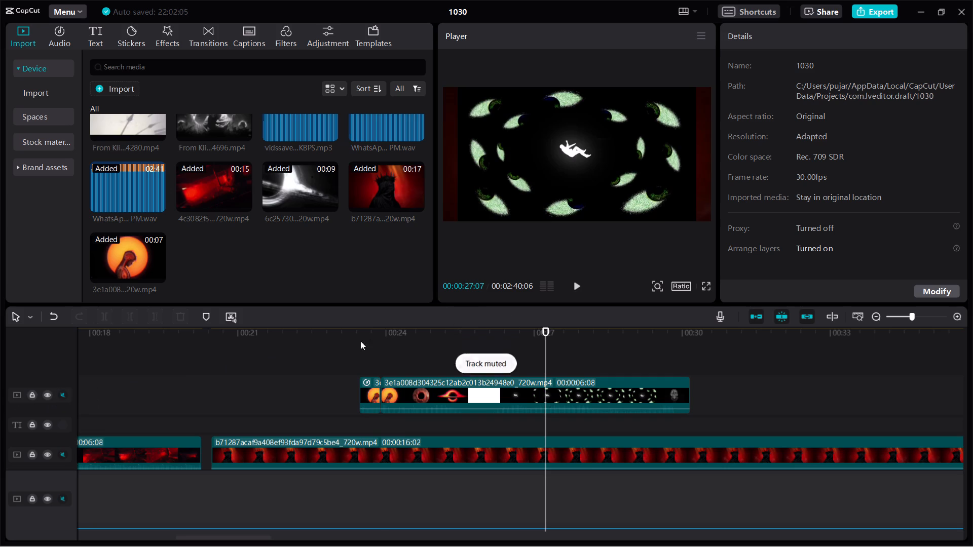
pyautogui.click(379, 338)
pyautogui.press('space')
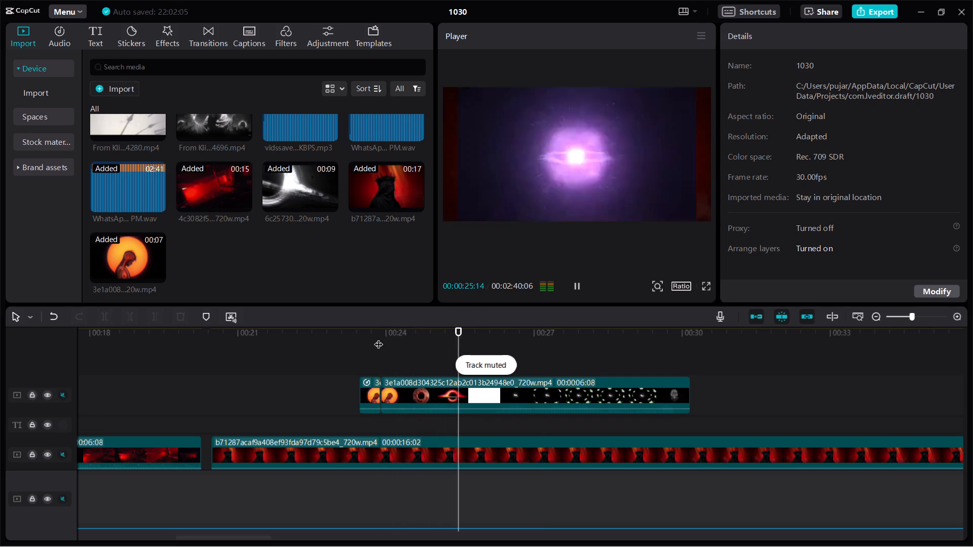